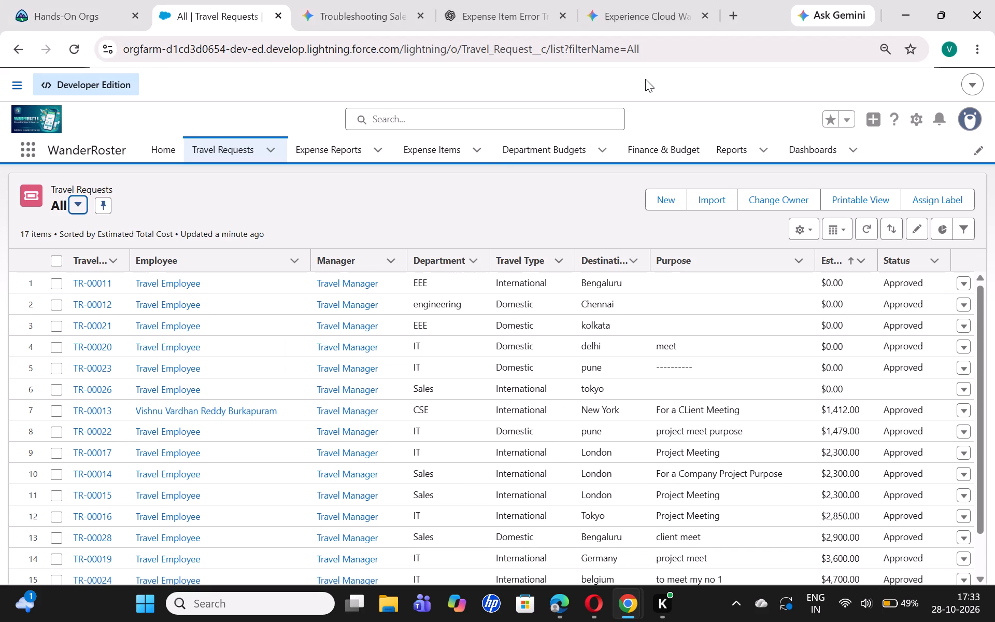
# Switch to the incognito WanderRoster window and check which user is signed in there and in the regular window.
pyautogui.click(965, 117)
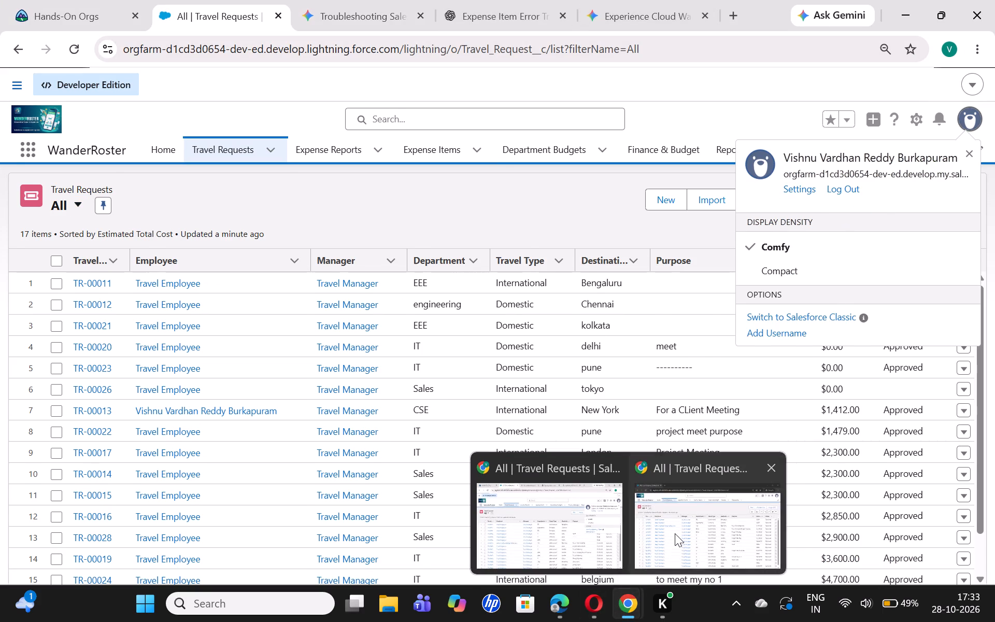
pyautogui.click(675, 533)
pyautogui.click(974, 91)
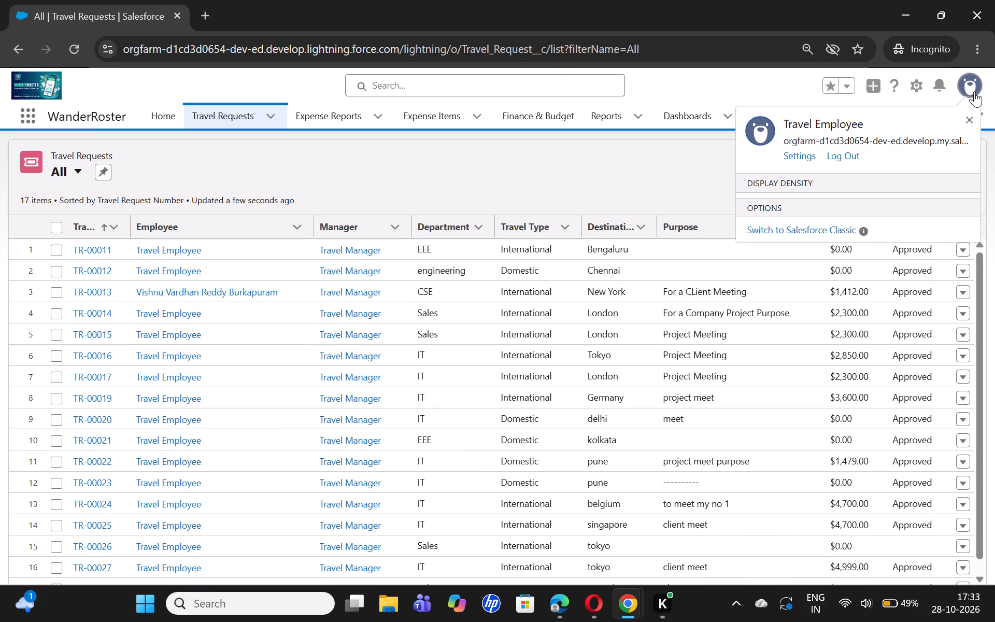
pyautogui.click(674, 169)
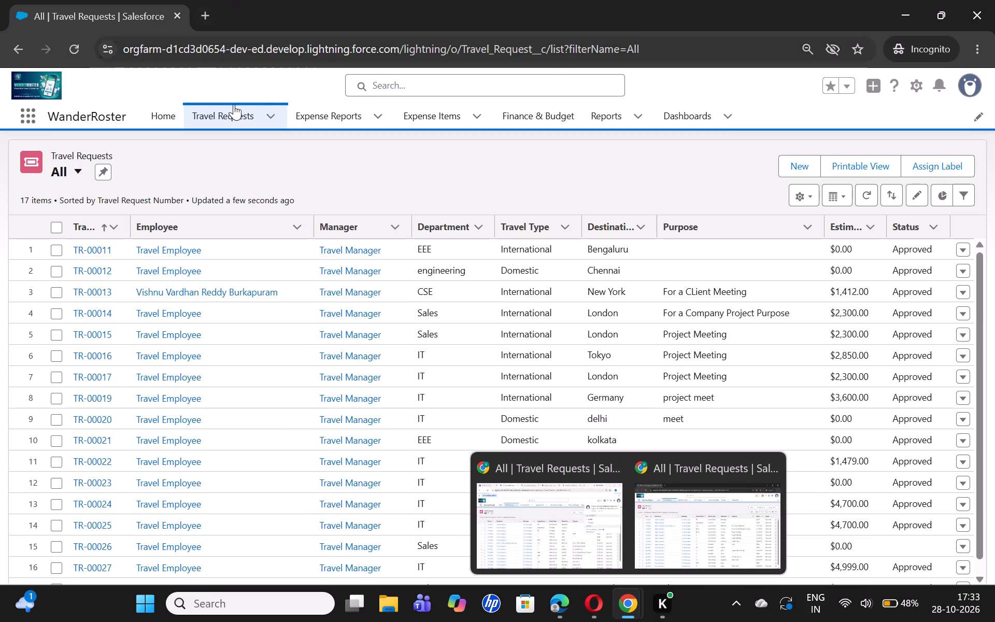
# Start a new travel request with the employee from TR-00013 as Employee and Travel Manager as Manager.
pyautogui.click(809, 169)
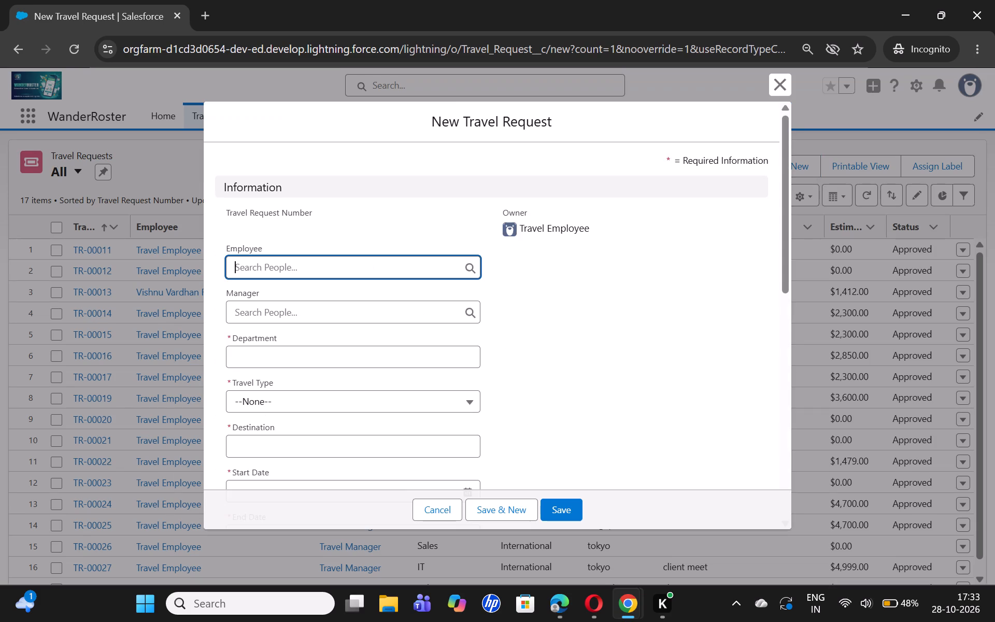
pyautogui.click(331, 269)
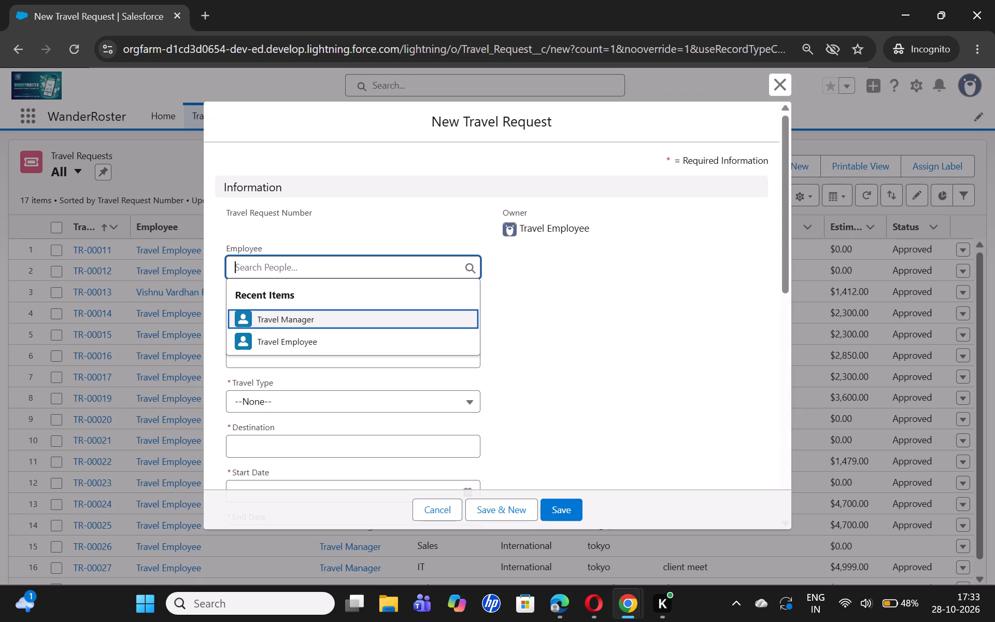
pyautogui.write('vi')
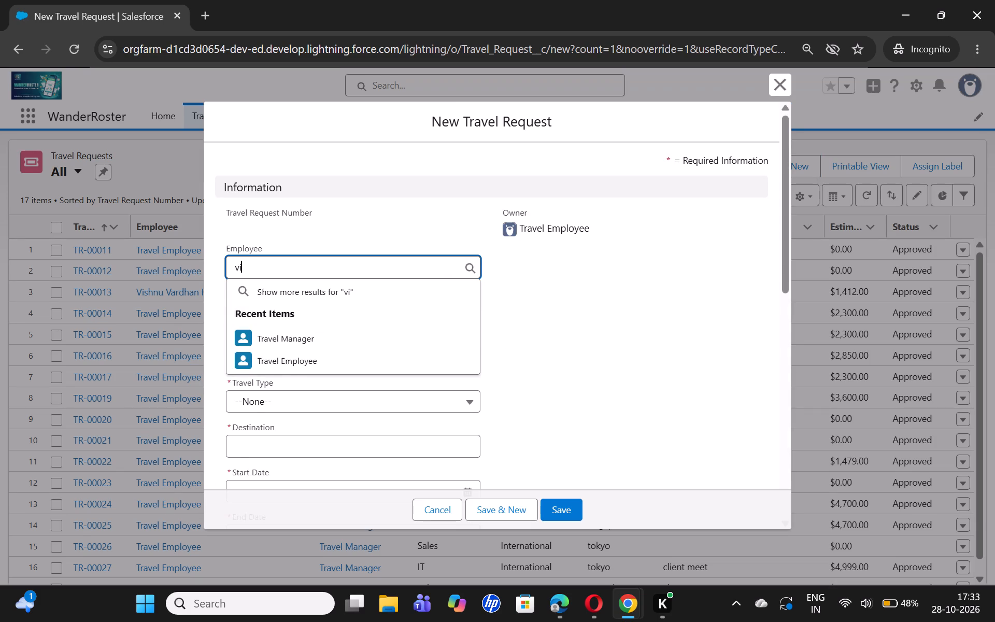
pyautogui.press('s')
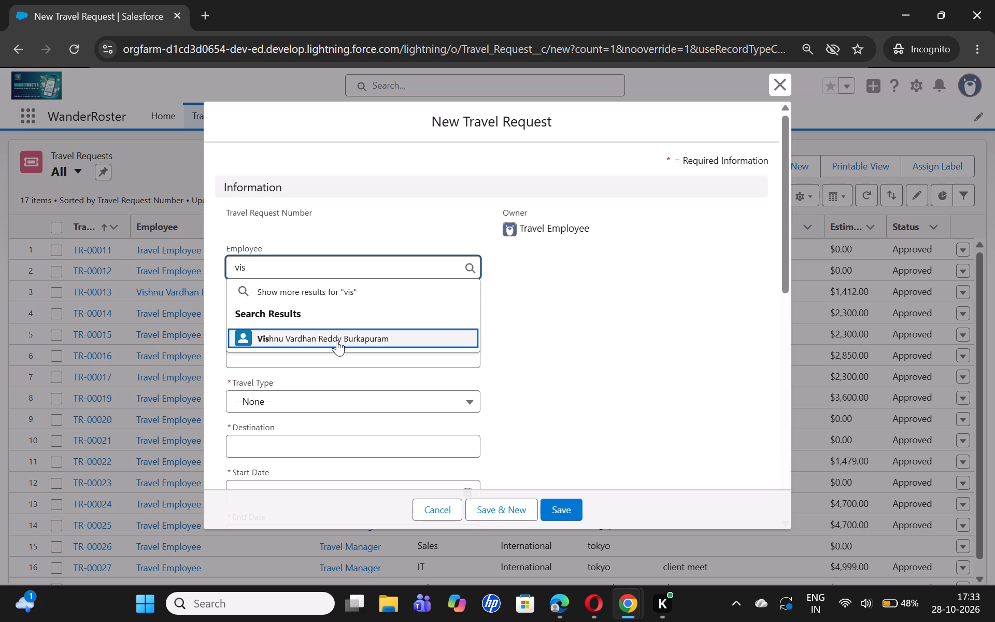
pyautogui.click(337, 340)
pyautogui.click(302, 316)
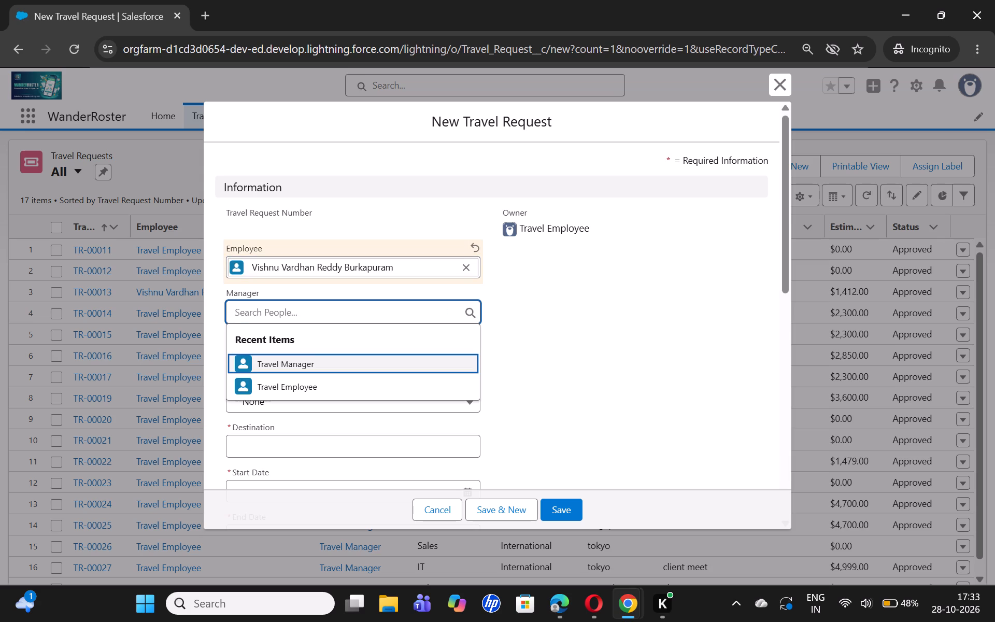
pyautogui.click(306, 359)
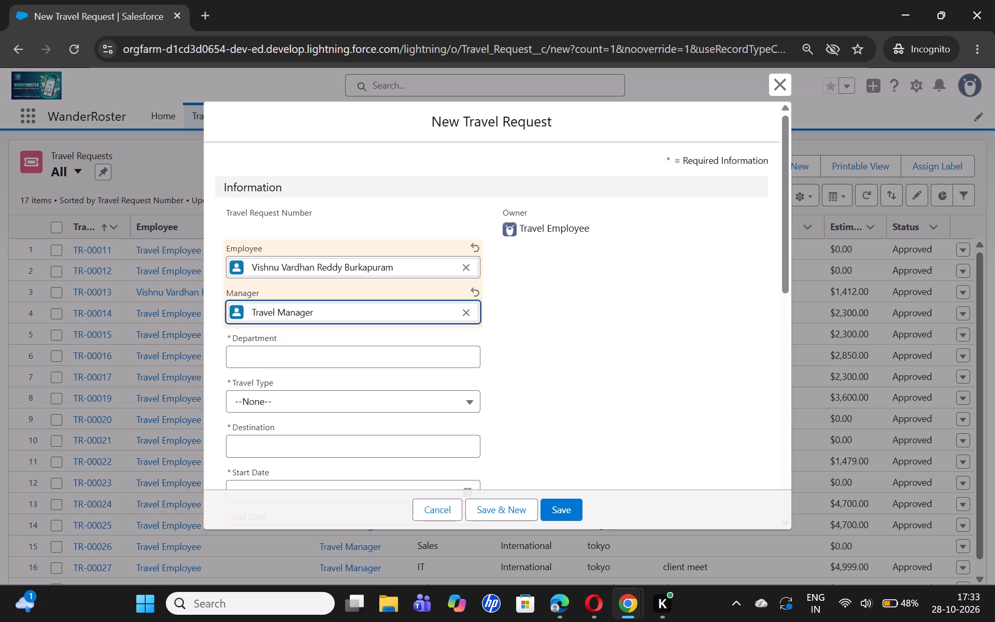
# Set the department to Engineering and the travel type to International, and mark the visa as valid.
pyautogui.click(290, 352)
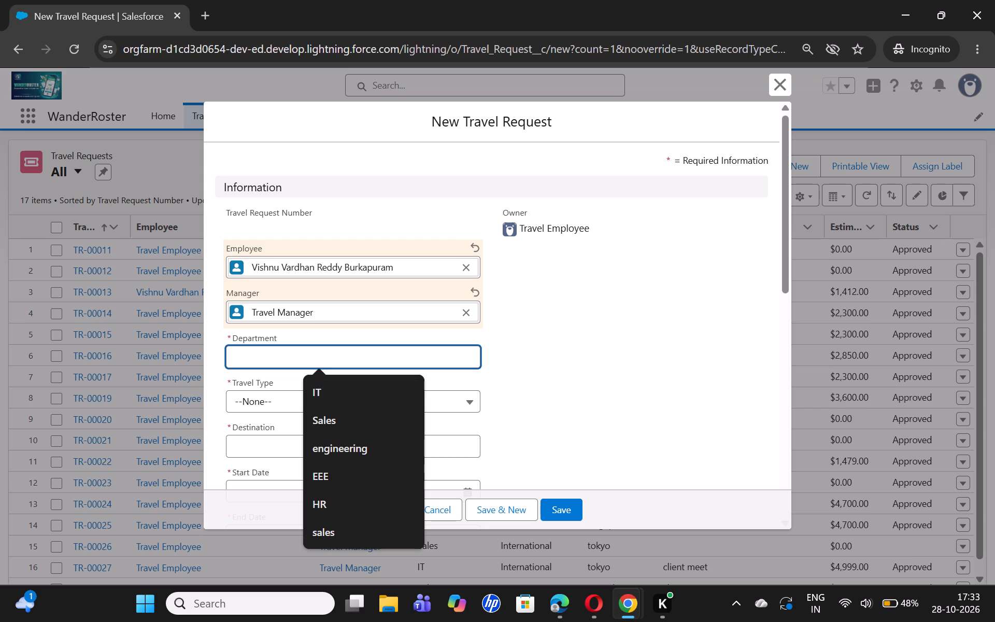
pyautogui.hotkey('shift', 'e')
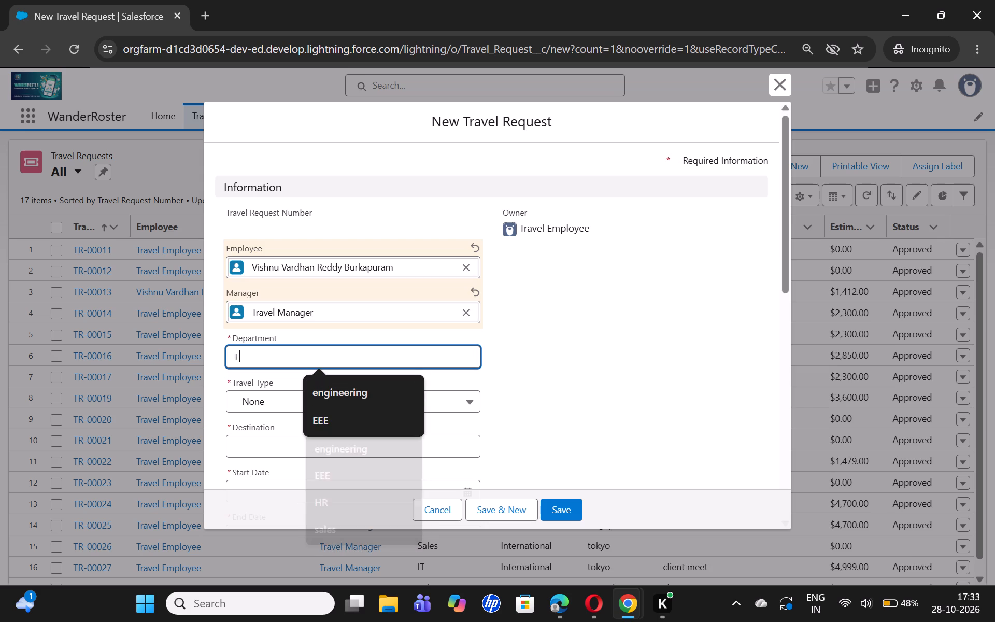
pyautogui.press('n')
pyautogui.write('gineering')
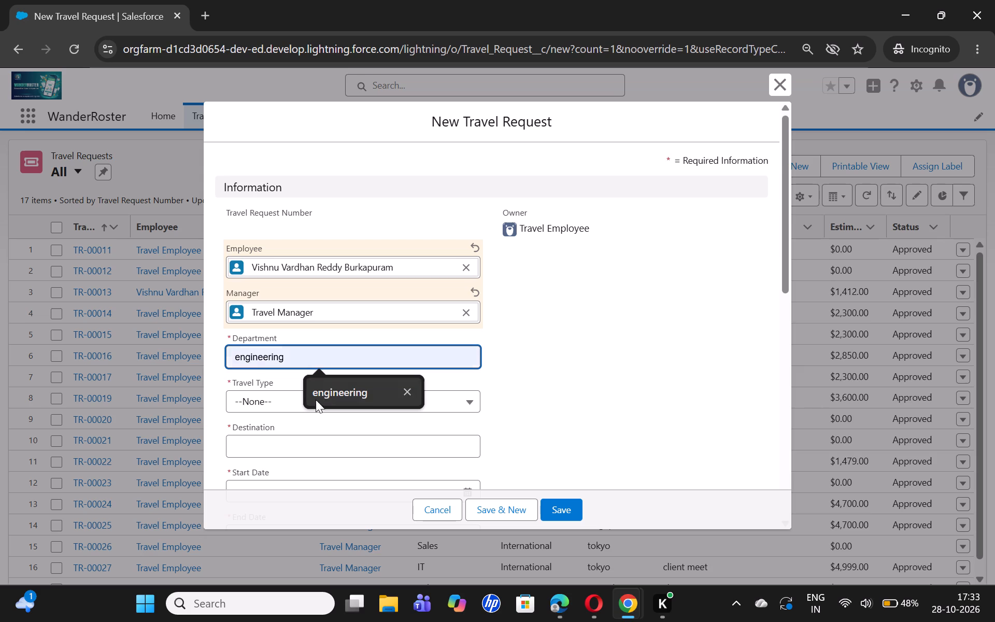
pyautogui.click(290, 401)
pyautogui.click(287, 477)
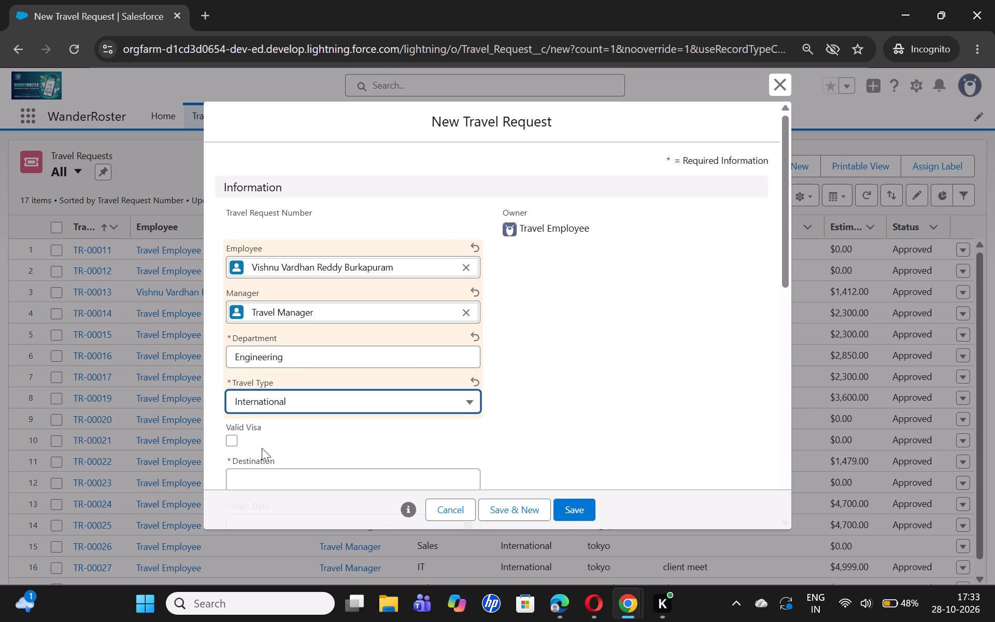
pyautogui.click(232, 440)
# Set the destination to Sydney, with start date 10/29/2026 and end date 11/4/2026.
pyautogui.scroll(-2, 232, 440)
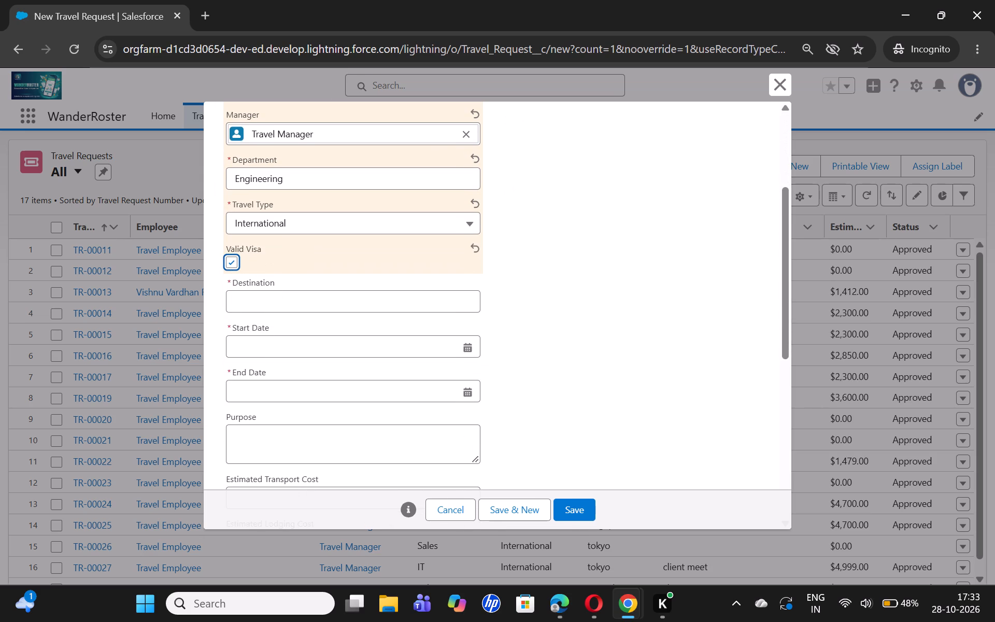
pyautogui.click(268, 296)
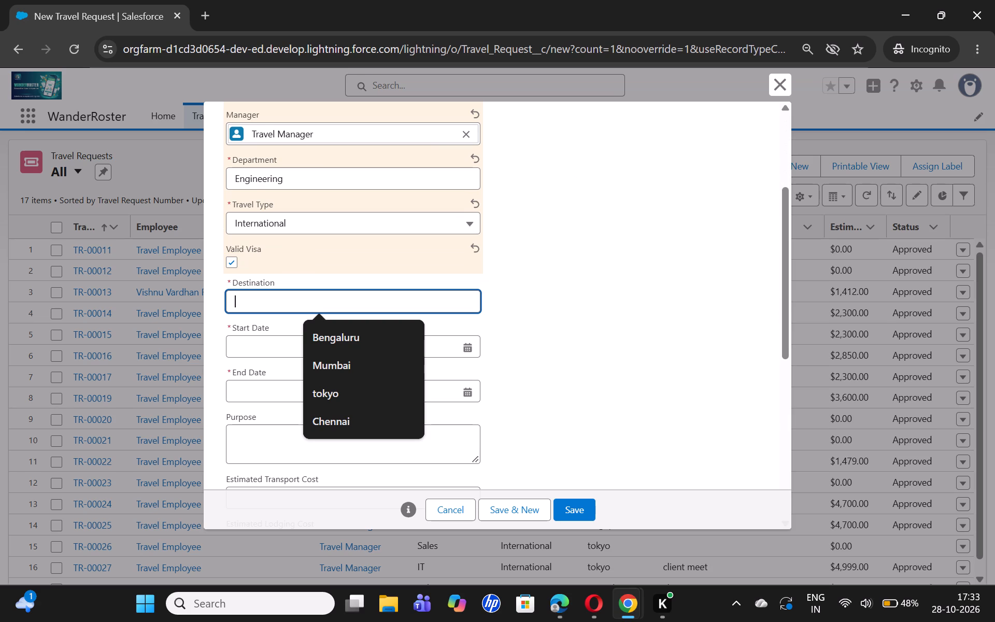
pyautogui.hotkey('shift', 's')
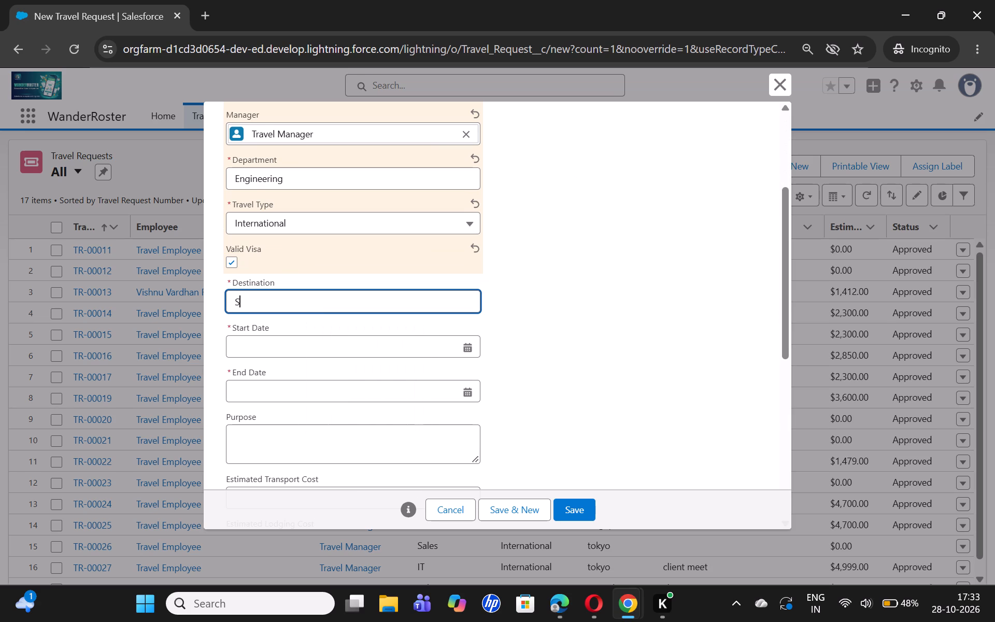
pyautogui.write('ydney')
pyautogui.click(268, 352)
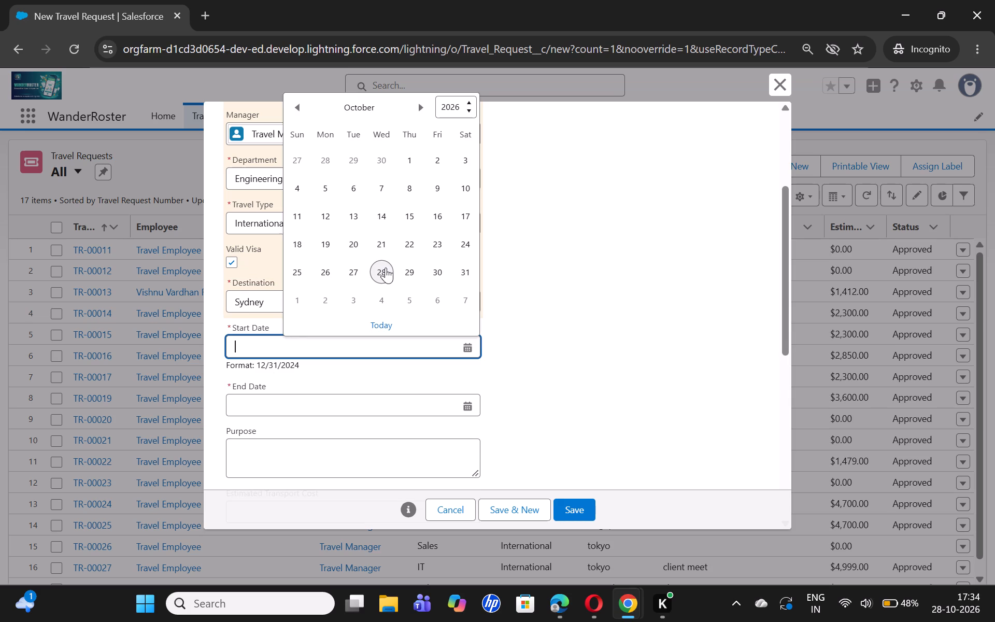
pyautogui.click(404, 270)
pyautogui.click(307, 395)
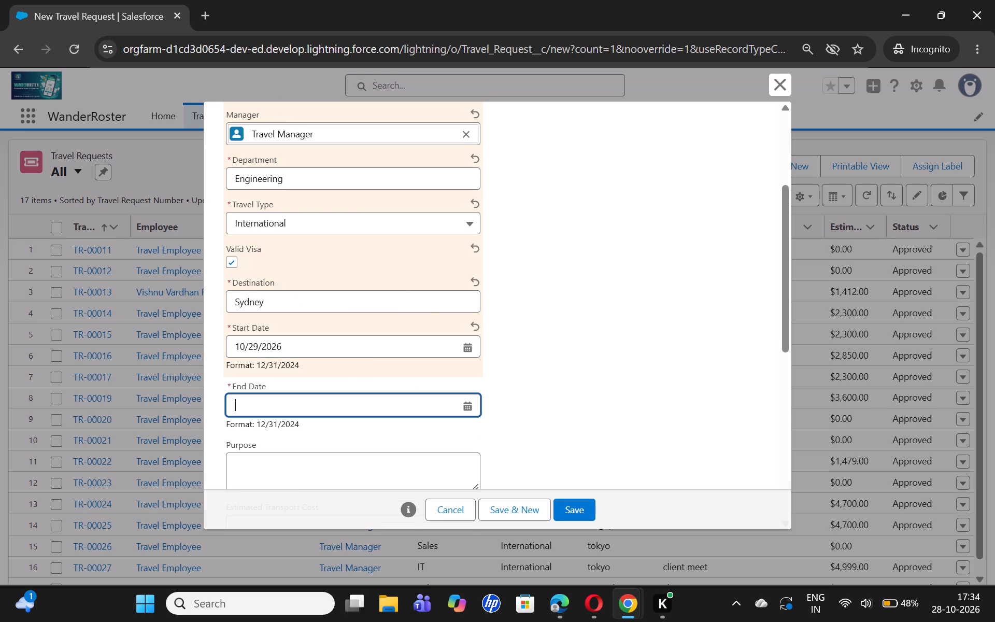
pyautogui.click(380, 342)
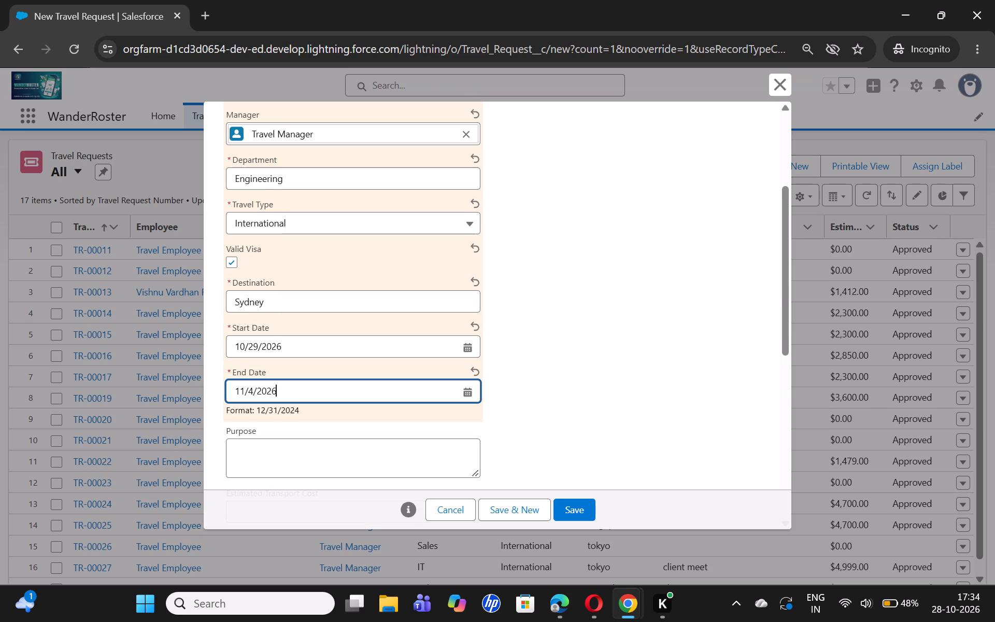
# Enter the travel purpose "for a project meeting and client meet".
pyautogui.click(306, 453)
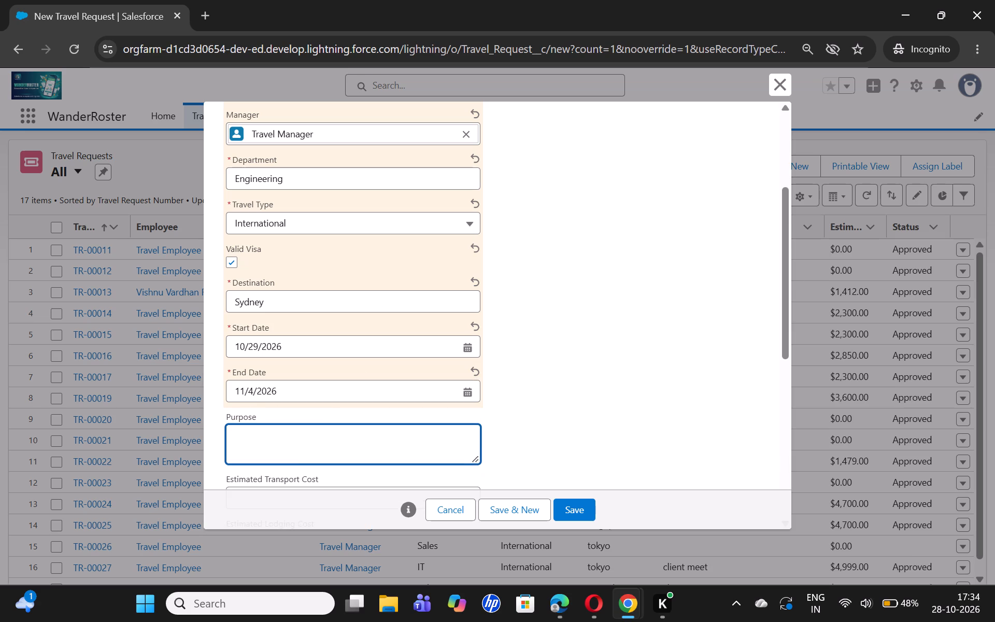
pyautogui.write('for')
pyautogui.press('space')
pyautogui.write('a')
pyautogui.press('space')
pyautogui.write('project meeting and')
pyautogui.press('space')
pyautogui.write('client meet')
pyautogui.press('space')
# Enter estimated costs of $2,500 for transport, $2,000 for lodging and $1,500 for meals, and save the travel request.
pyautogui.scroll(-1, 320, 383)
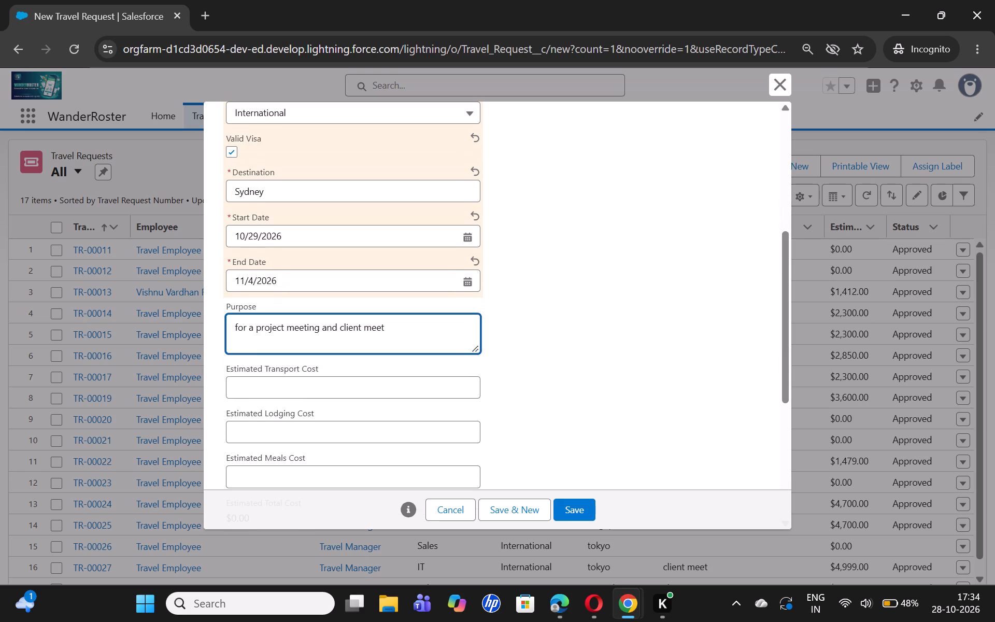
pyautogui.click(313, 384)
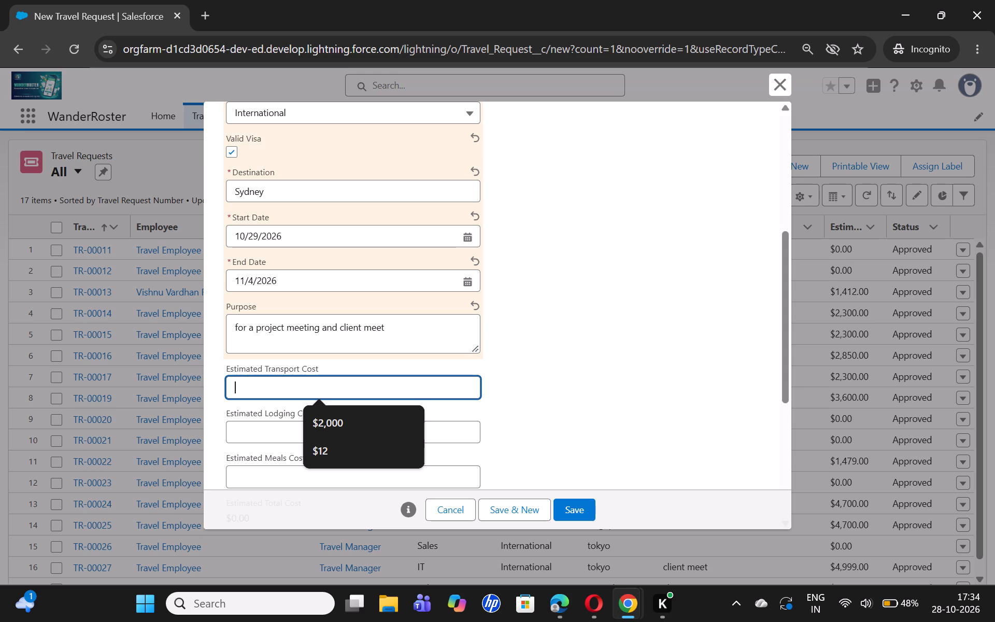
pyautogui.write('2500')
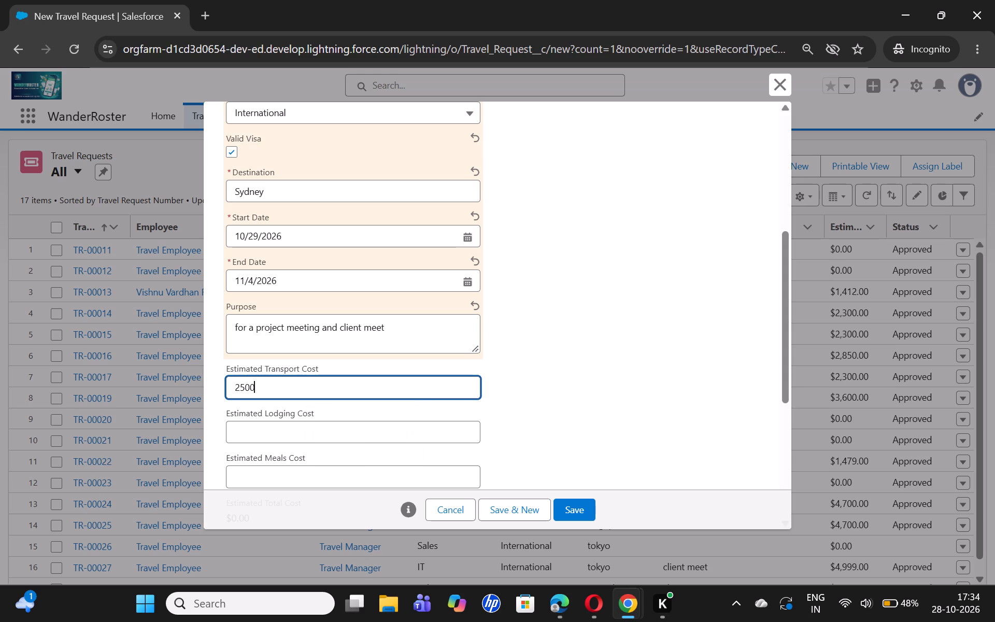
pyautogui.click(282, 432)
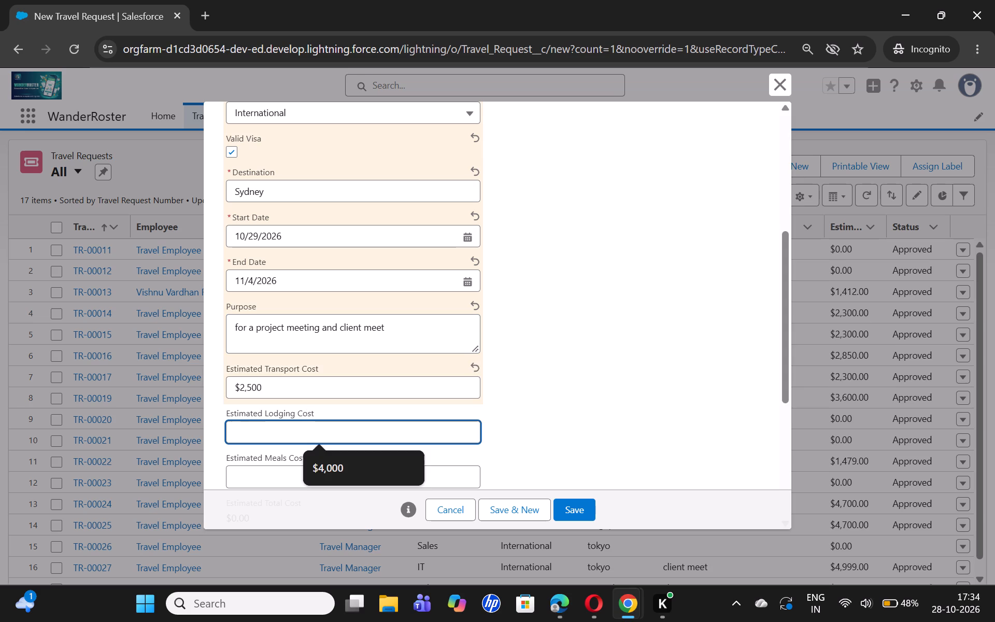
pyautogui.write('2000')
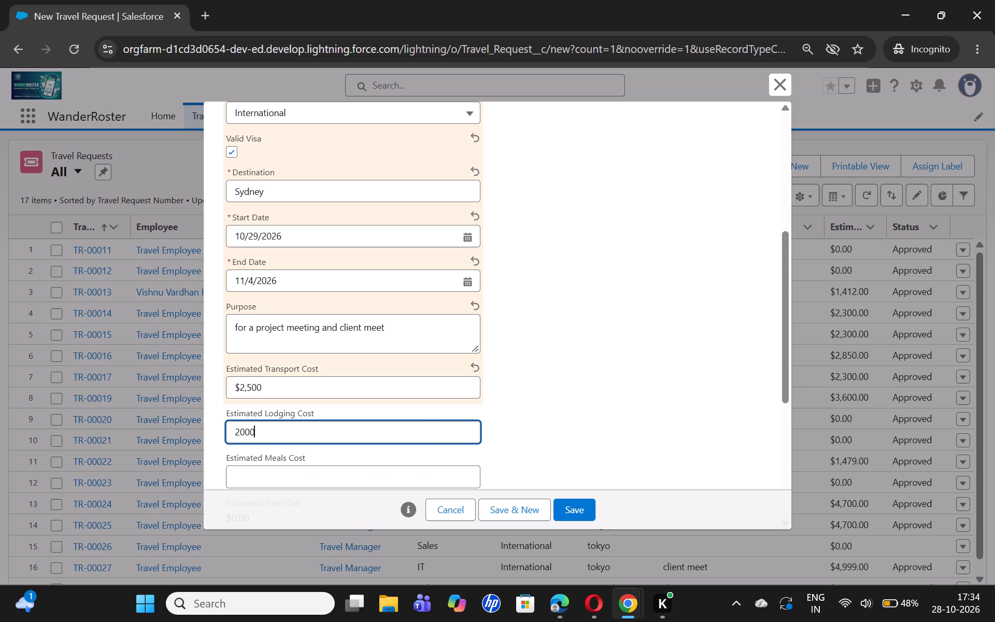
pyautogui.click(267, 468)
pyautogui.press('1')
pyautogui.write('500')
pyautogui.scroll(-3, 267, 468)
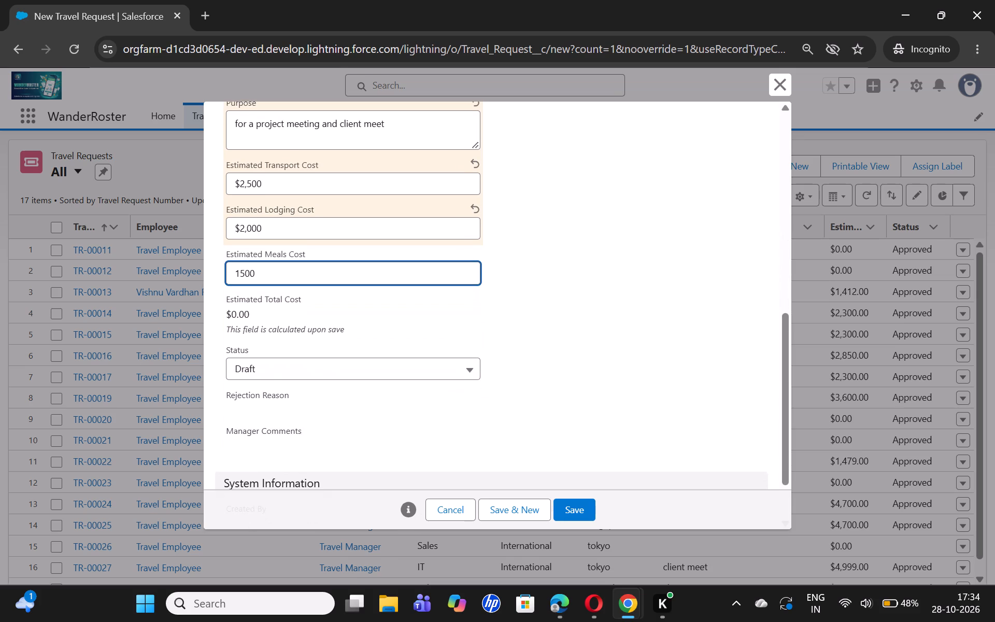
pyautogui.scroll(-2, 442, 408)
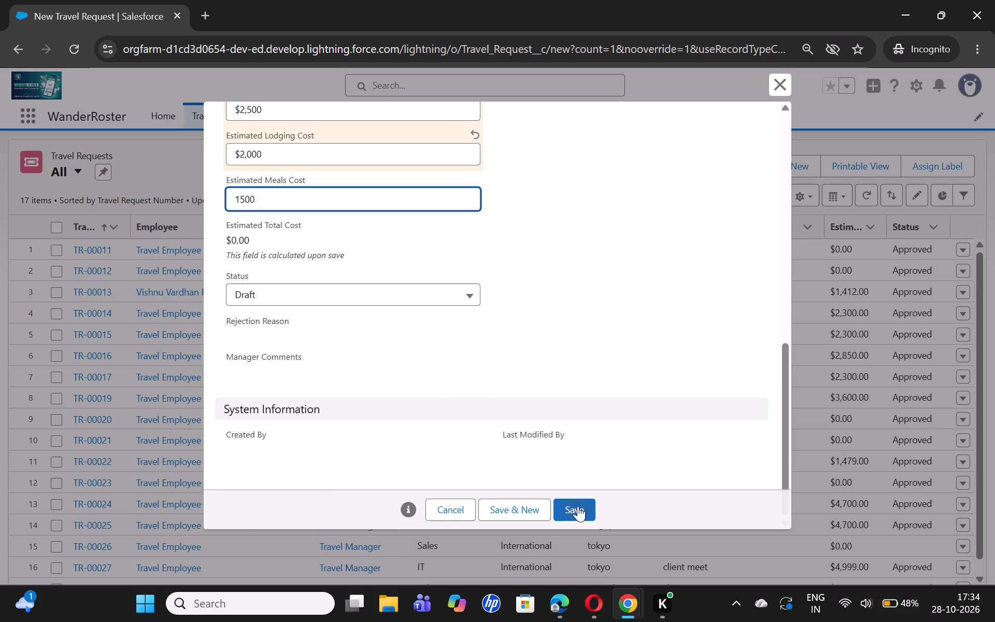
pyautogui.click(578, 506)
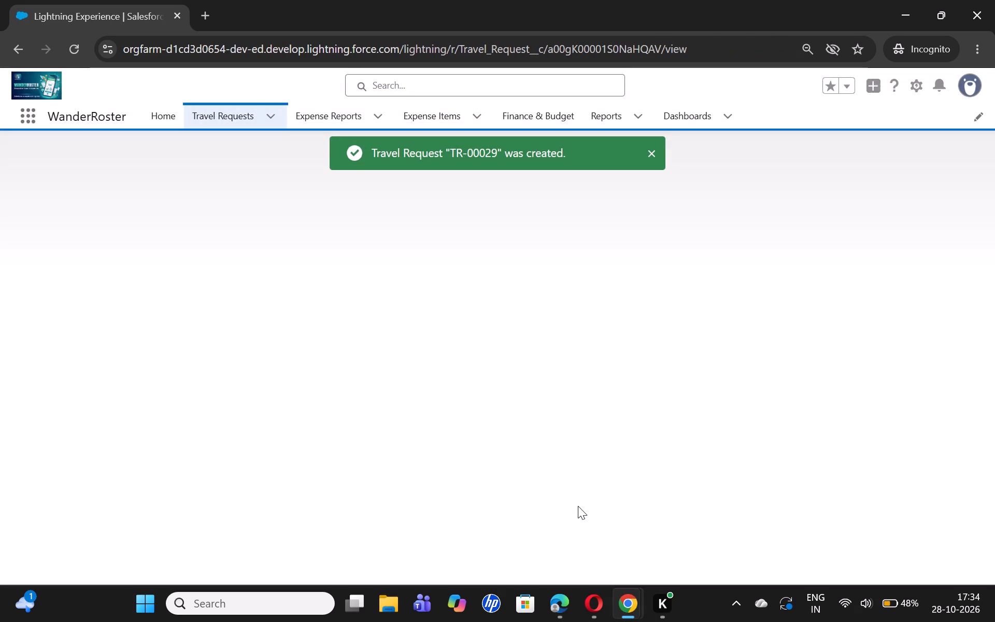
# Review the saved travel request's details, related expense reports and approval history.
pyautogui.scroll(-3, 380, 406)
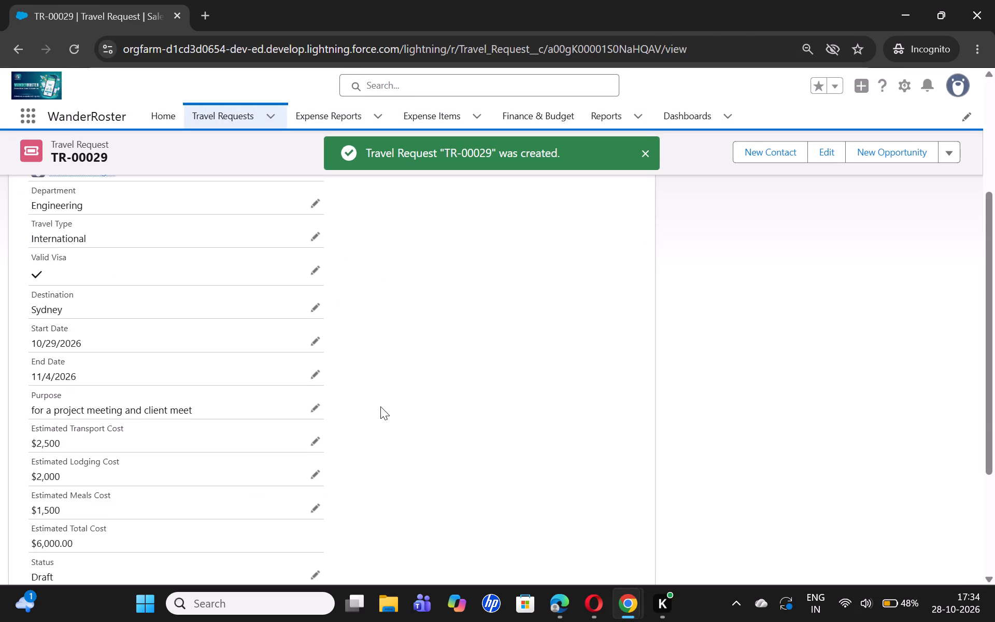
pyautogui.scroll(-4, 380, 406)
pyautogui.scroll(7, 380, 406)
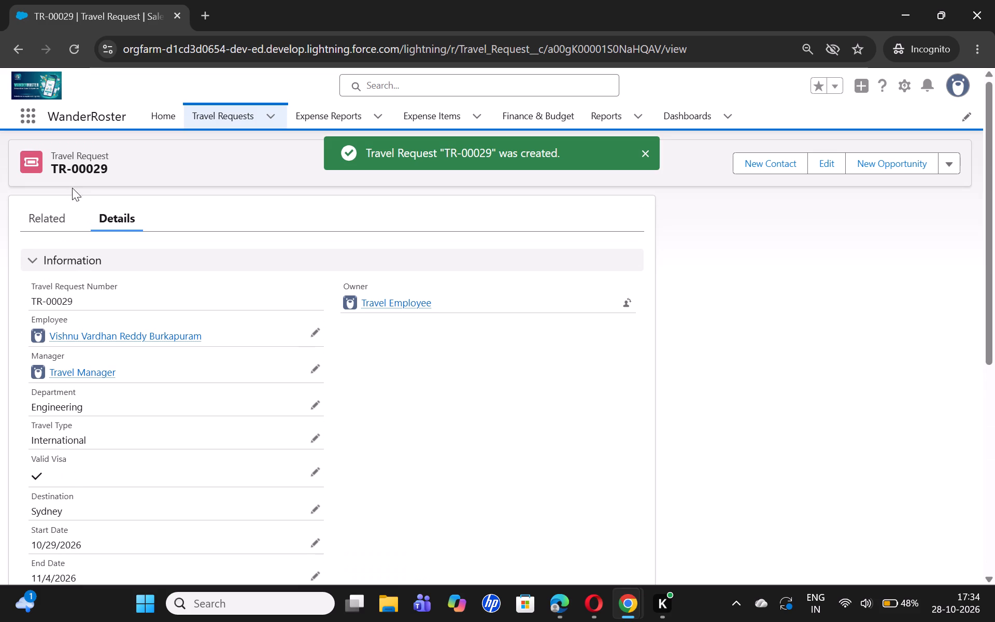
pyautogui.click(57, 209)
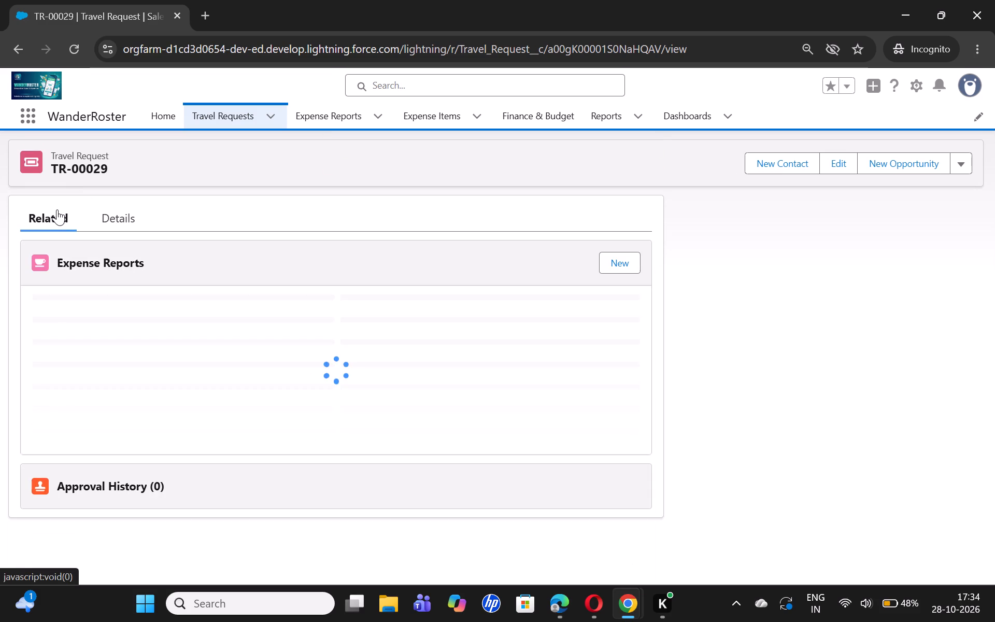
pyautogui.click(110, 208)
pyautogui.scroll(-4, 164, 406)
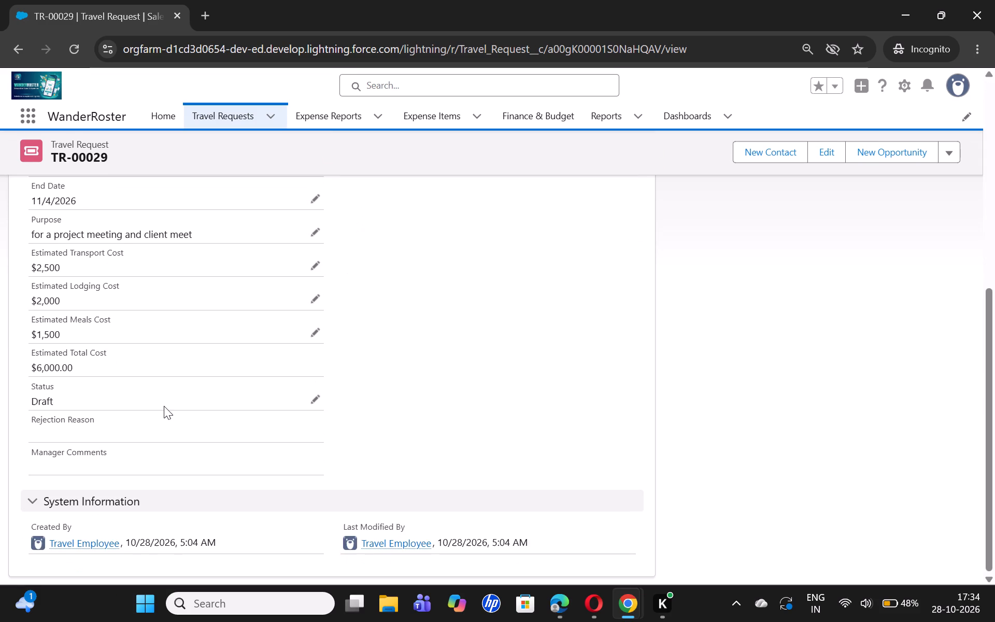
# Submit the Sydney travel request for approval without comments and check its approval history.
pyautogui.click(945, 144)
pyautogui.click(920, 344)
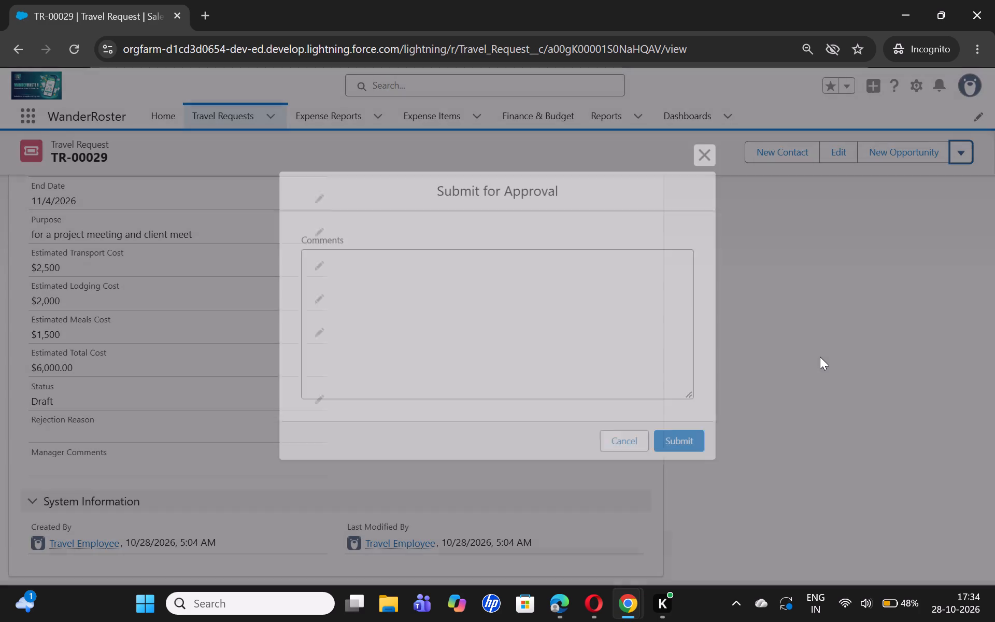
pyautogui.click(705, 438)
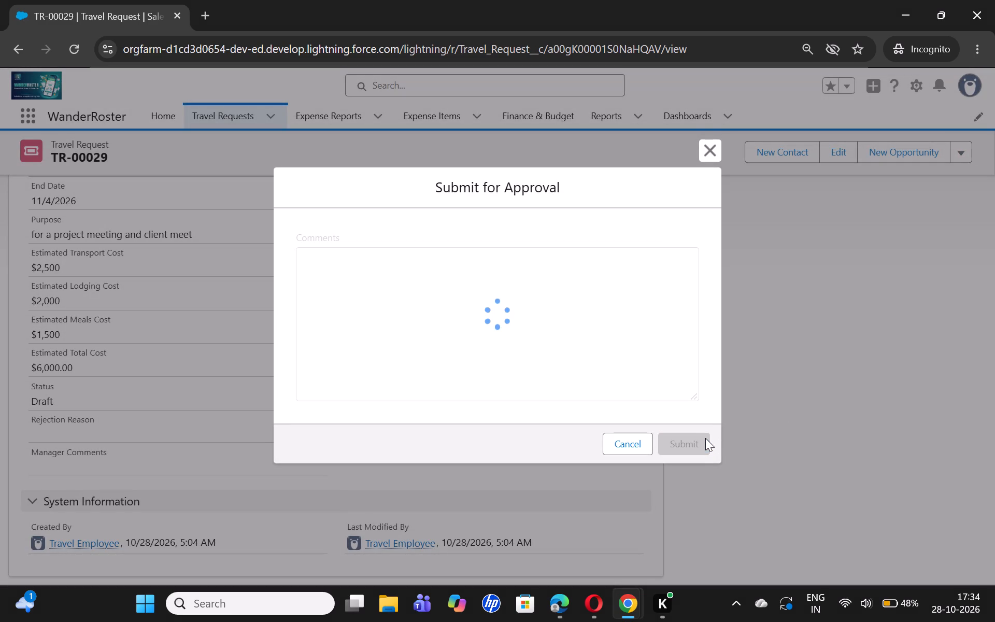
pyautogui.scroll(8, 138, 341)
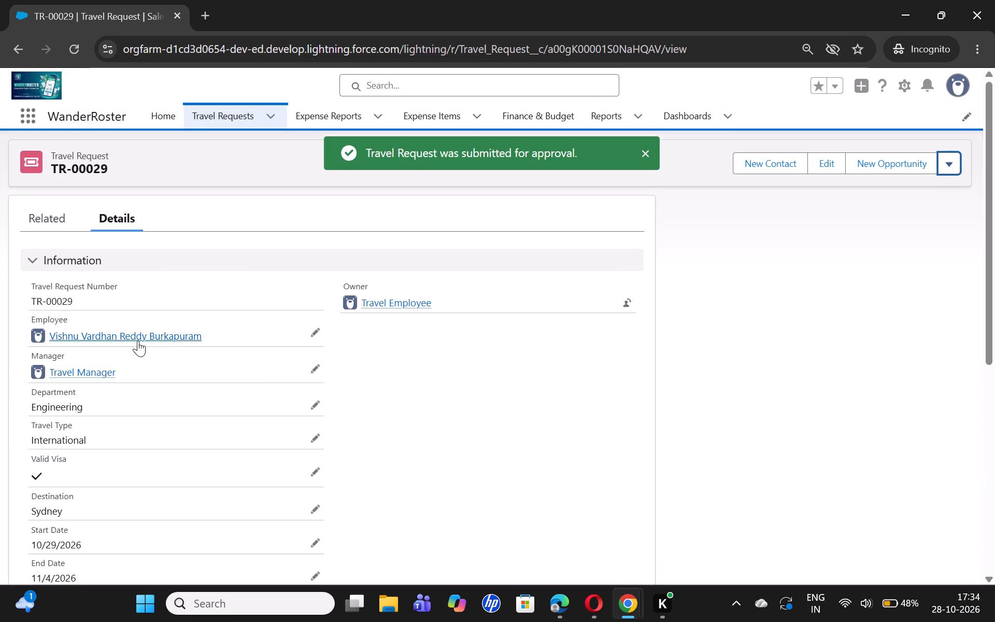
pyautogui.click(46, 228)
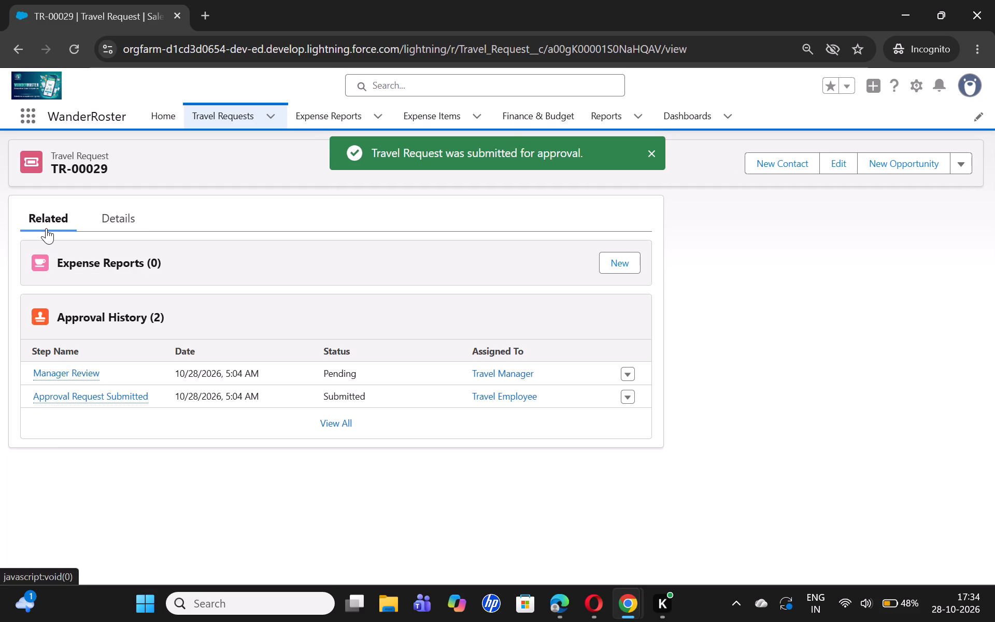
pyautogui.click(108, 220)
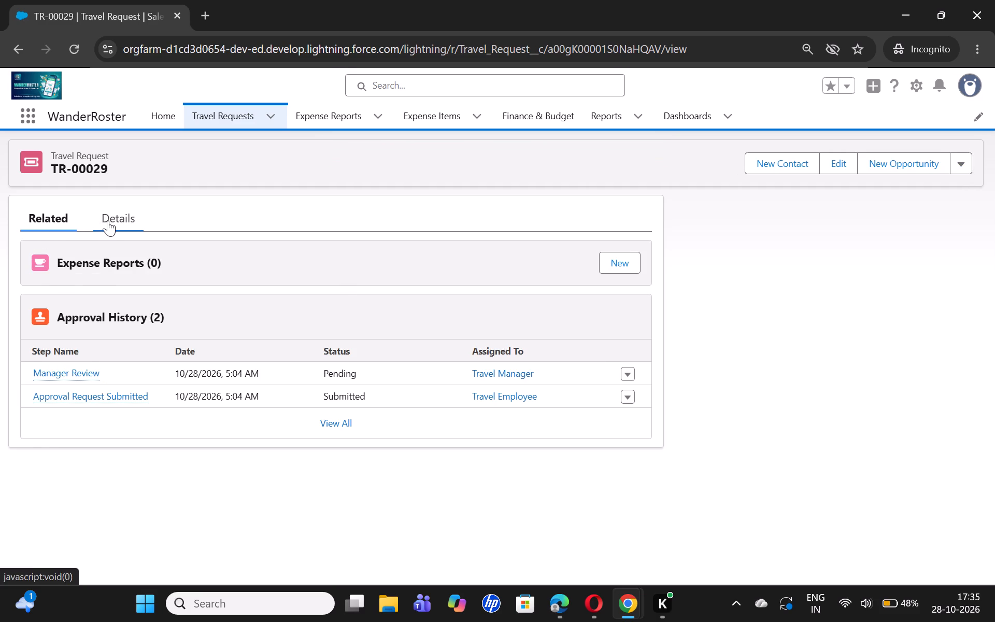
# Switch to the Travel Manager session in Microsoft Edge and open the notification requesting approval of TR-00029.
pyautogui.click(553, 611)
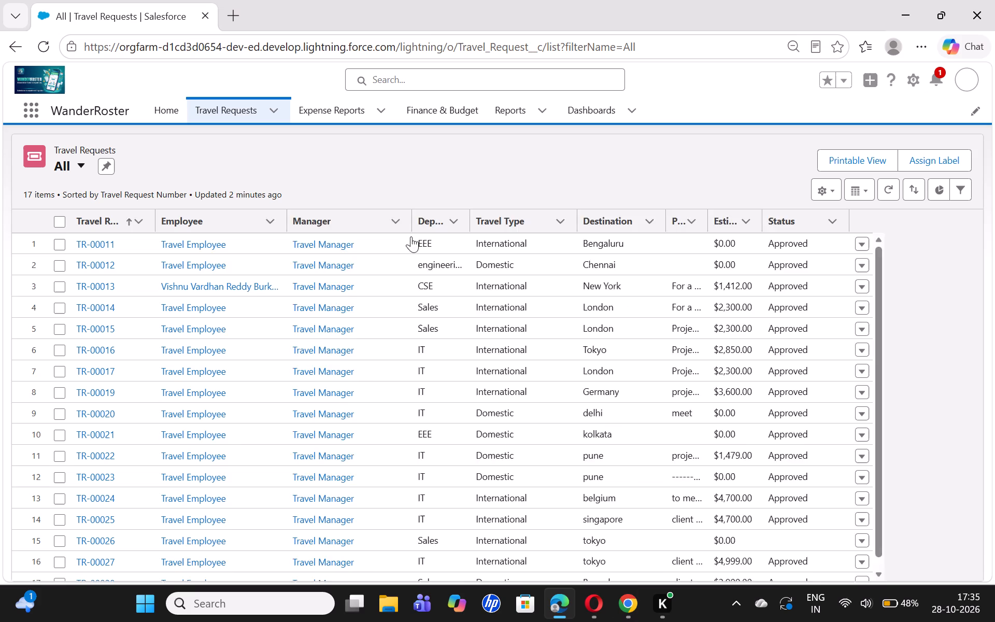
pyautogui.click(937, 88)
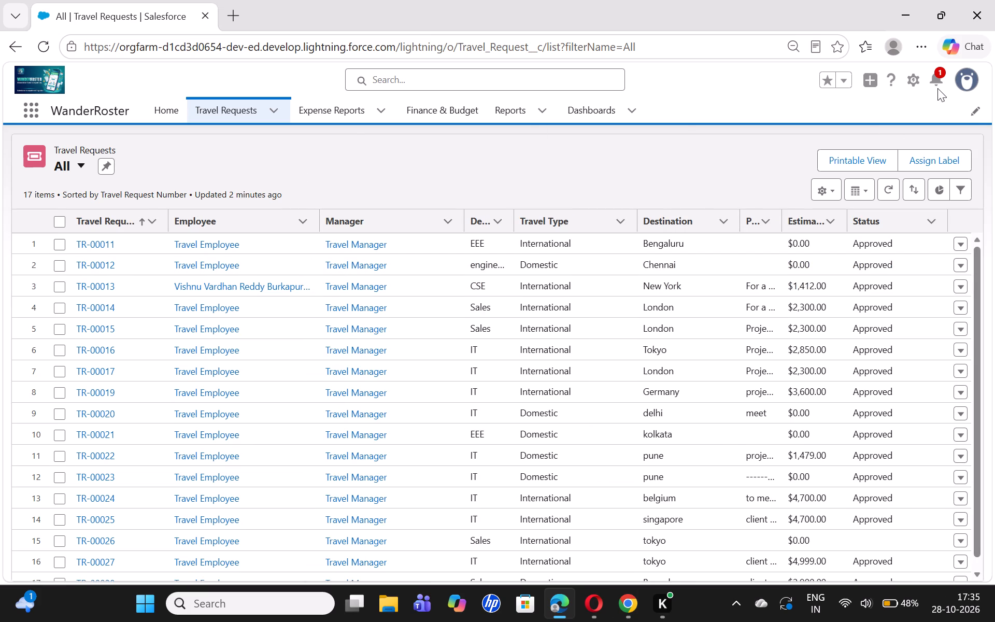
pyautogui.click(936, 84)
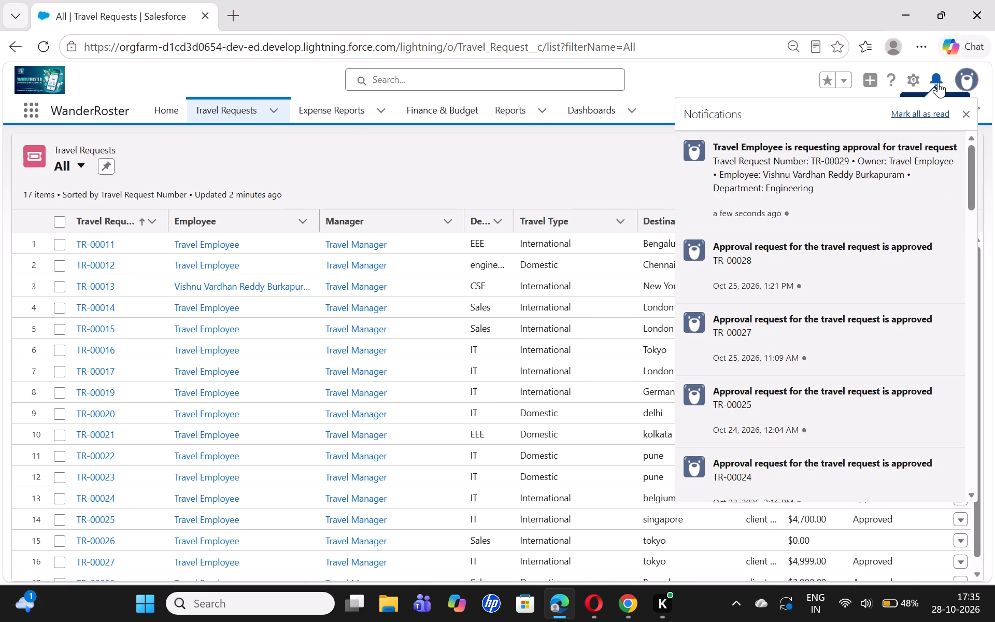
pyautogui.click(815, 161)
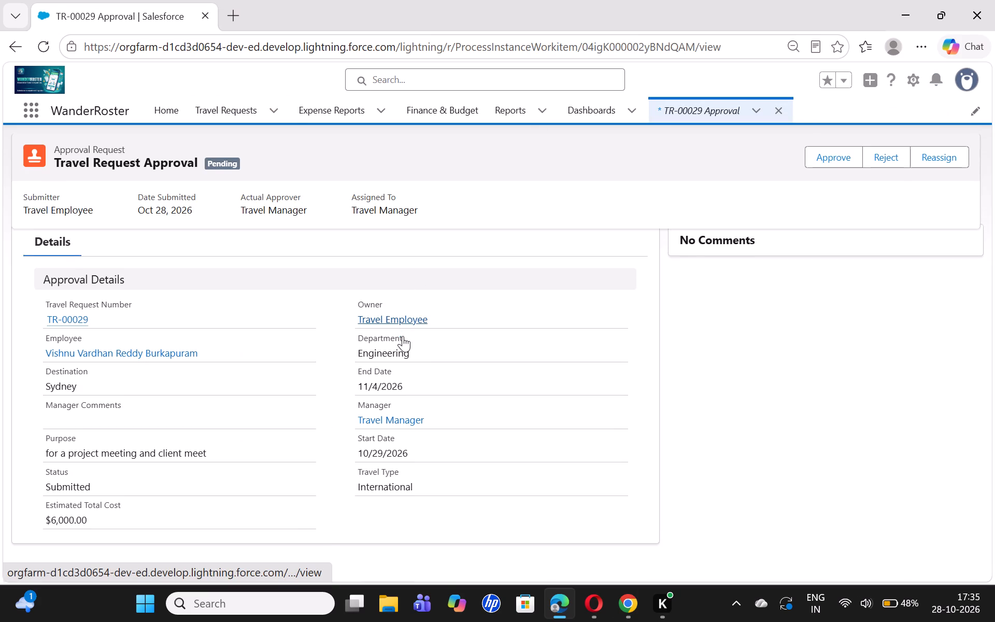
# Open travel request TR-00029 as Travel Manager, review its details, and approve it from the approval history.
pyautogui.click(236, 111)
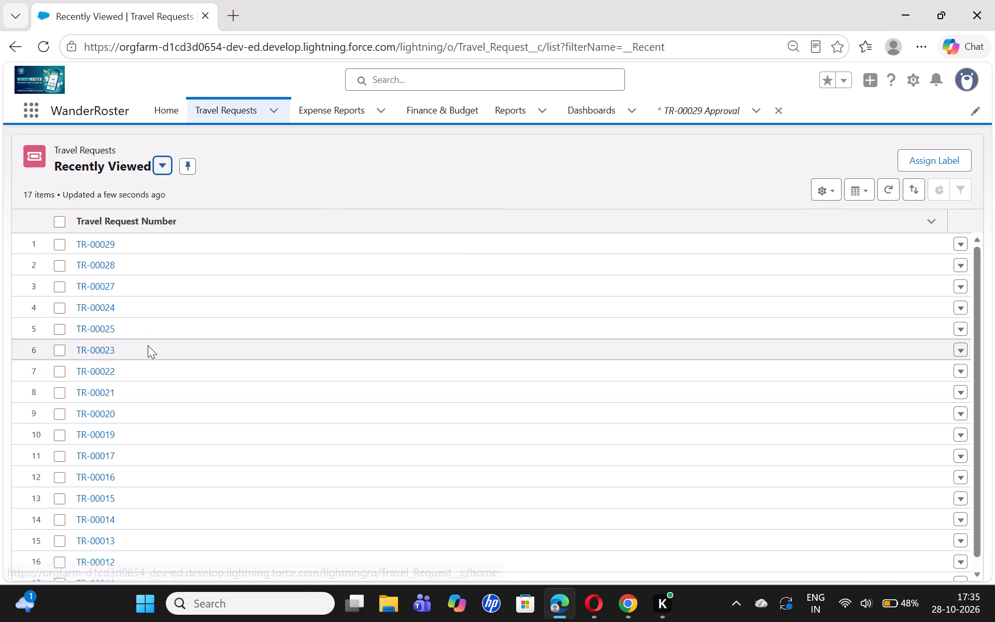
pyautogui.click(93, 246)
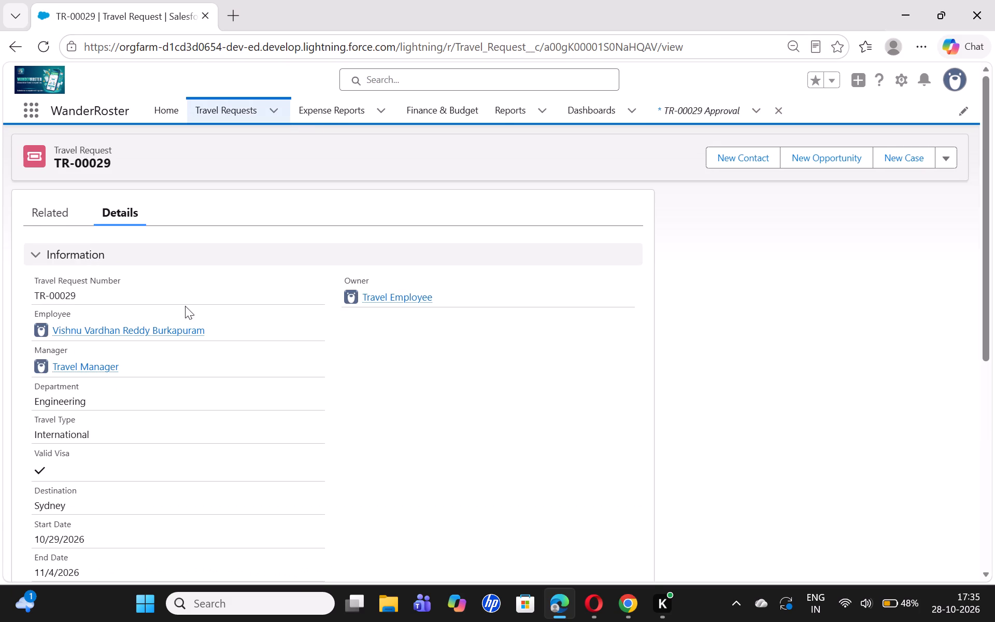
pyautogui.scroll(-9, 318, 468)
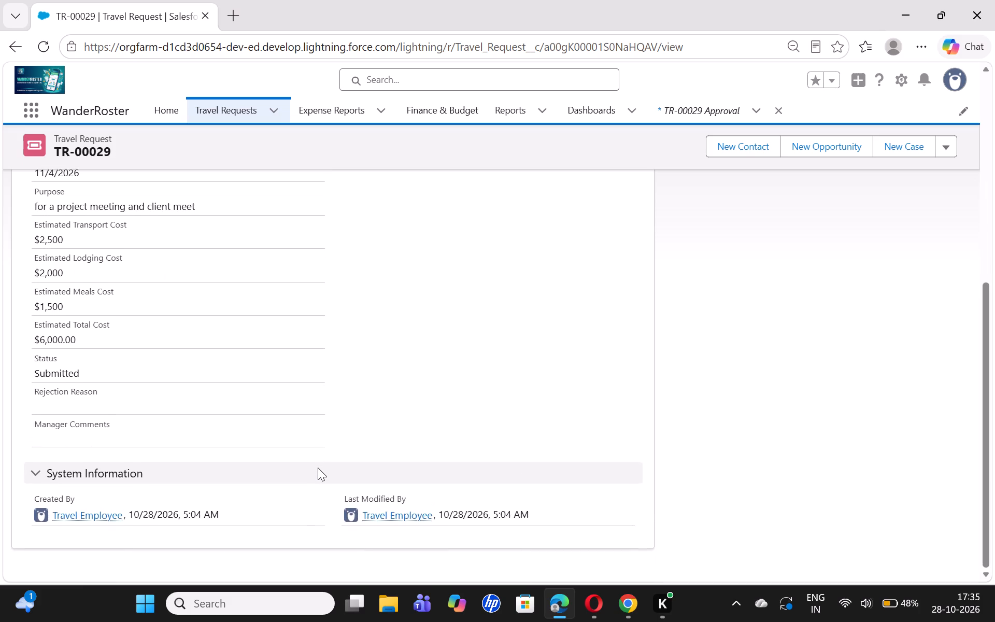
pyautogui.scroll(6, 318, 468)
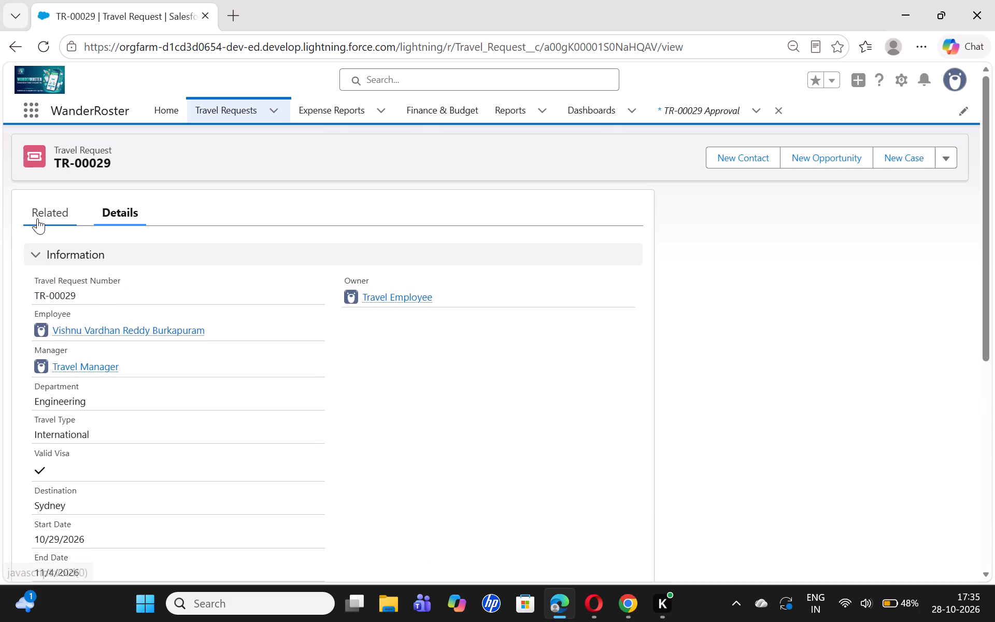
pyautogui.click(37, 218)
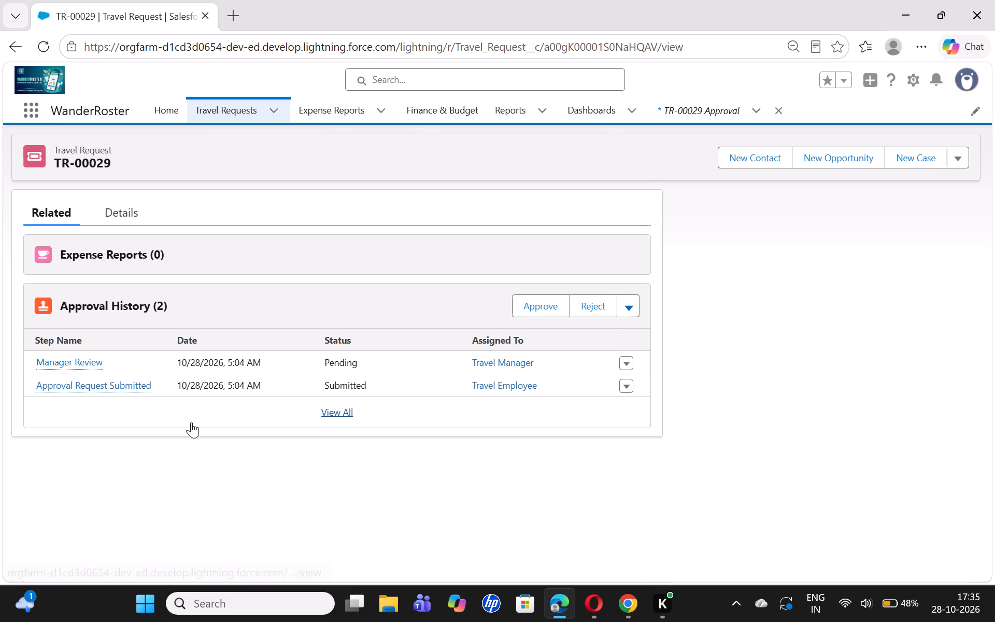
pyautogui.scroll(-1, 191, 422)
pyautogui.click(537, 295)
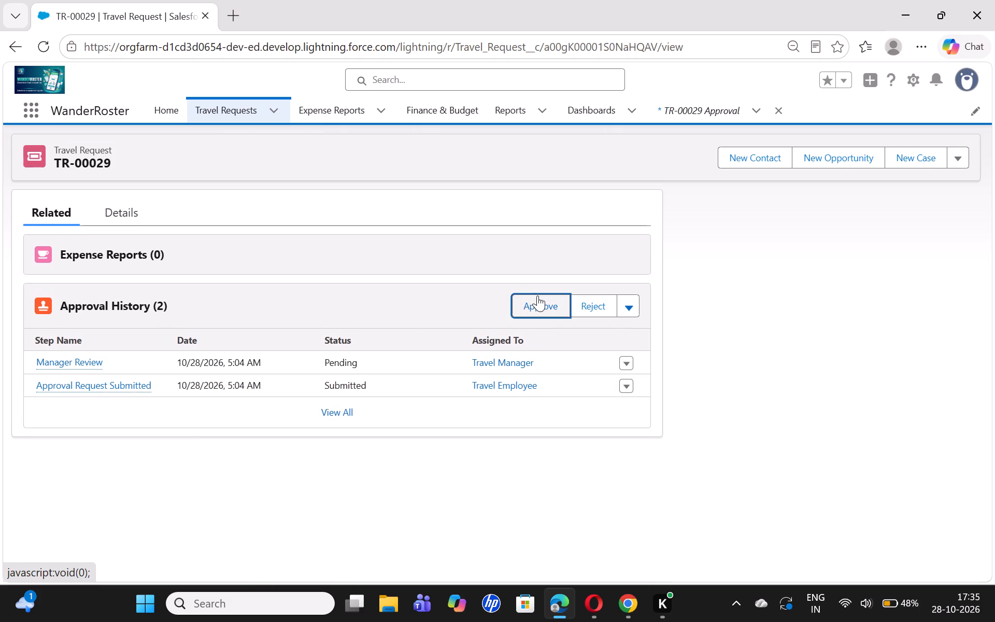
pyautogui.click(664, 433)
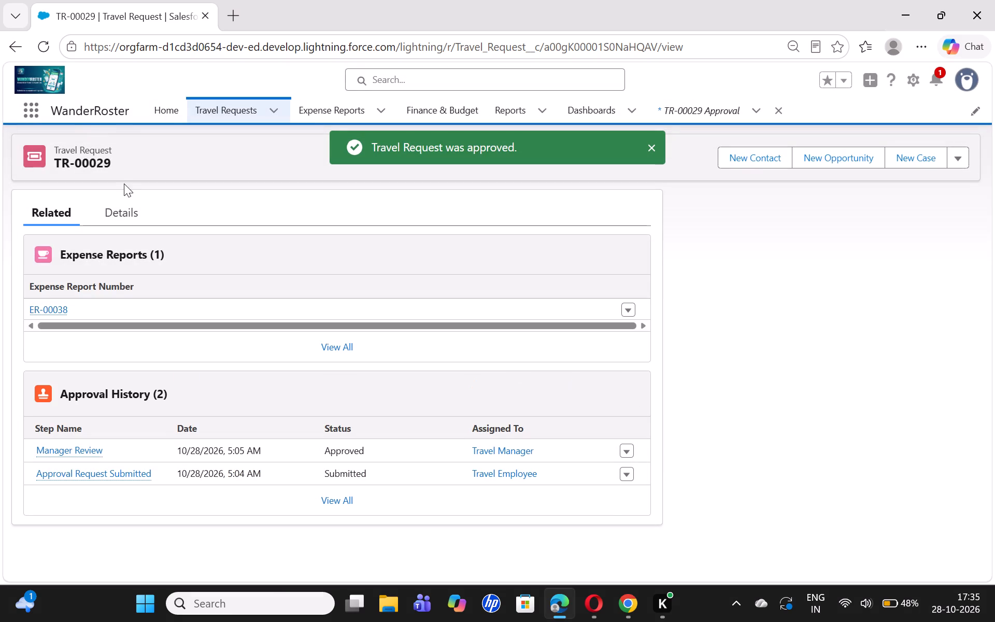
# Check the request's status in the manager session, switch to the employee session in Chrome, reload it, and examine its details and related records.
pyautogui.click(124, 205)
pyautogui.scroll(-3, 239, 392)
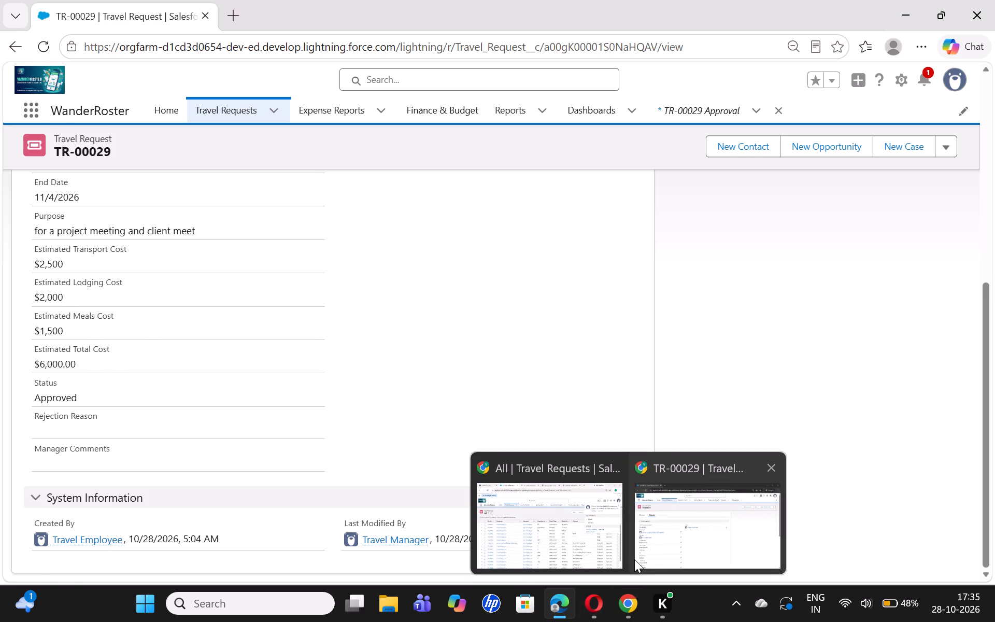
pyautogui.click(665, 539)
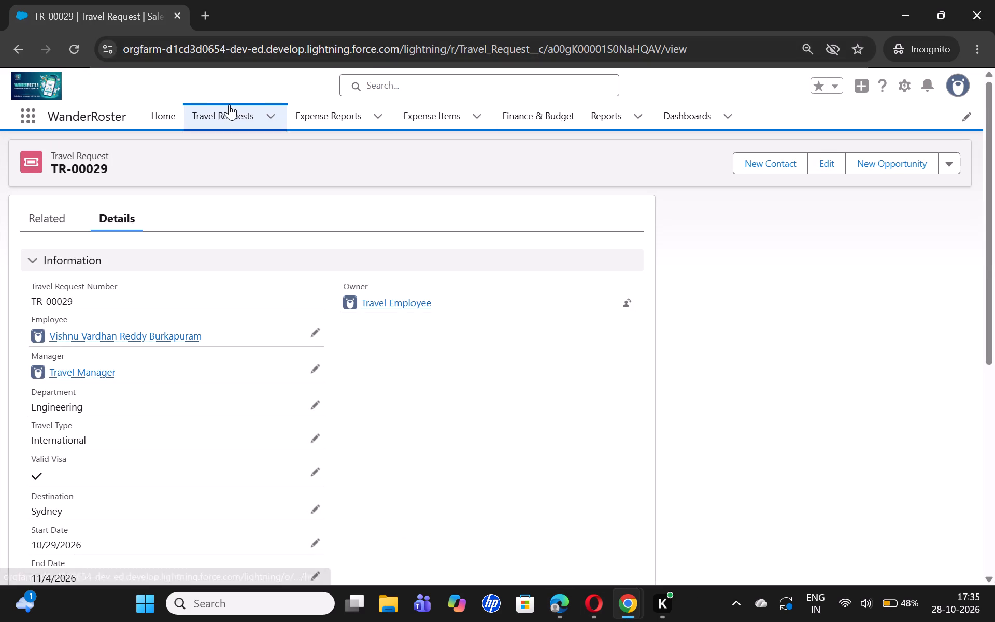
pyautogui.click(86, 56)
pyautogui.scroll(-1, 195, 346)
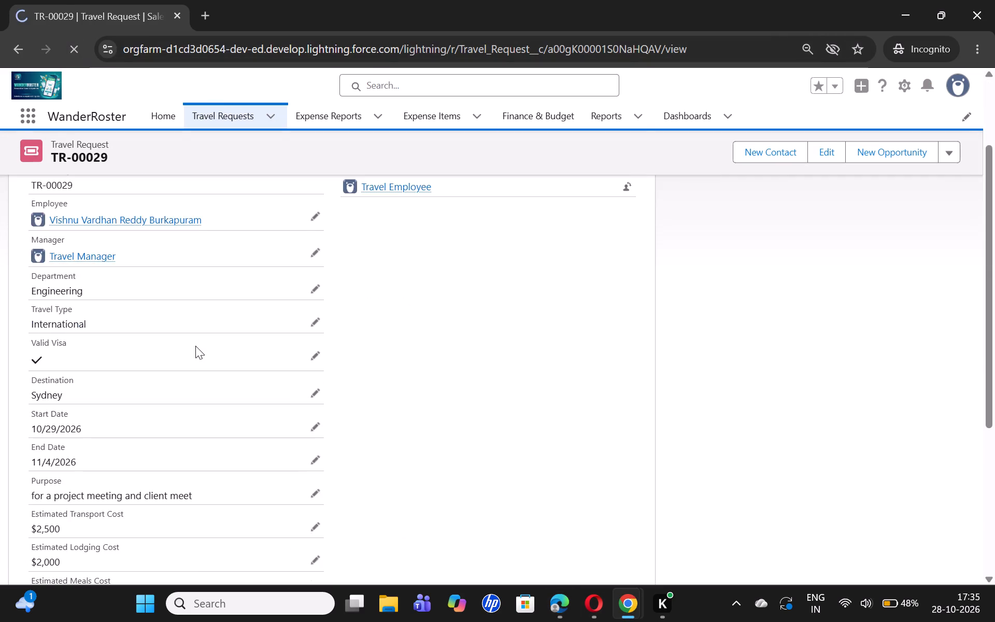
pyautogui.scroll(-1, 195, 346)
pyautogui.hscroll(1, 195, 346)
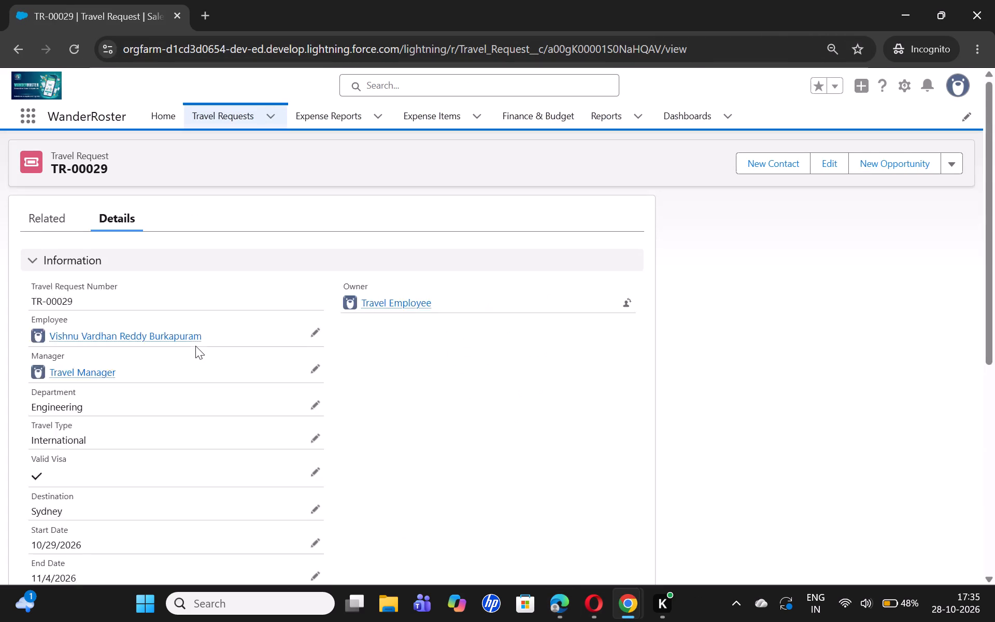
pyautogui.hscroll(1, 195, 346)
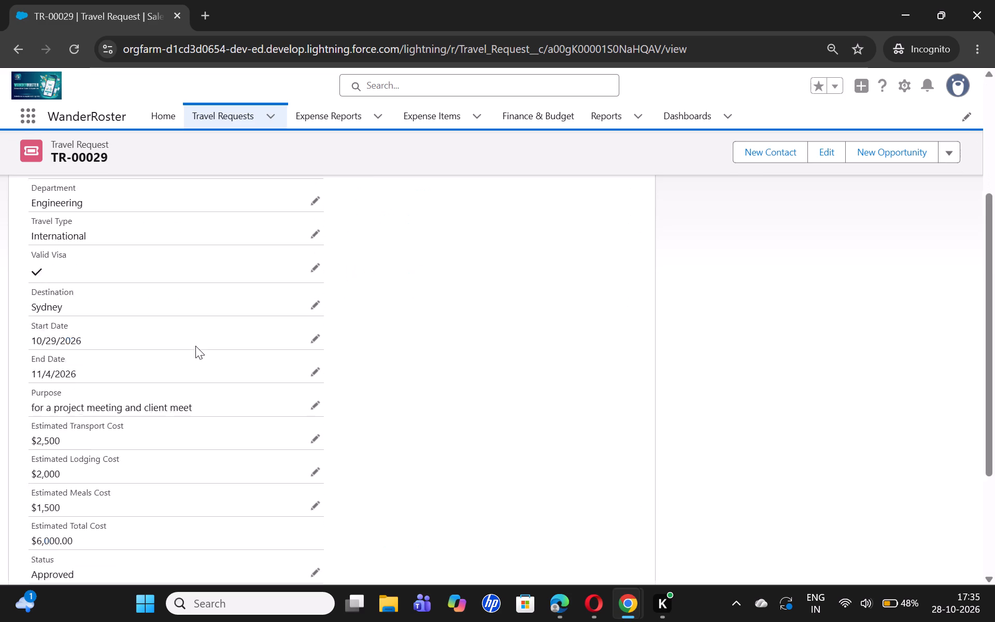
pyautogui.hscroll(1, 195, 346)
pyautogui.click(37, 209)
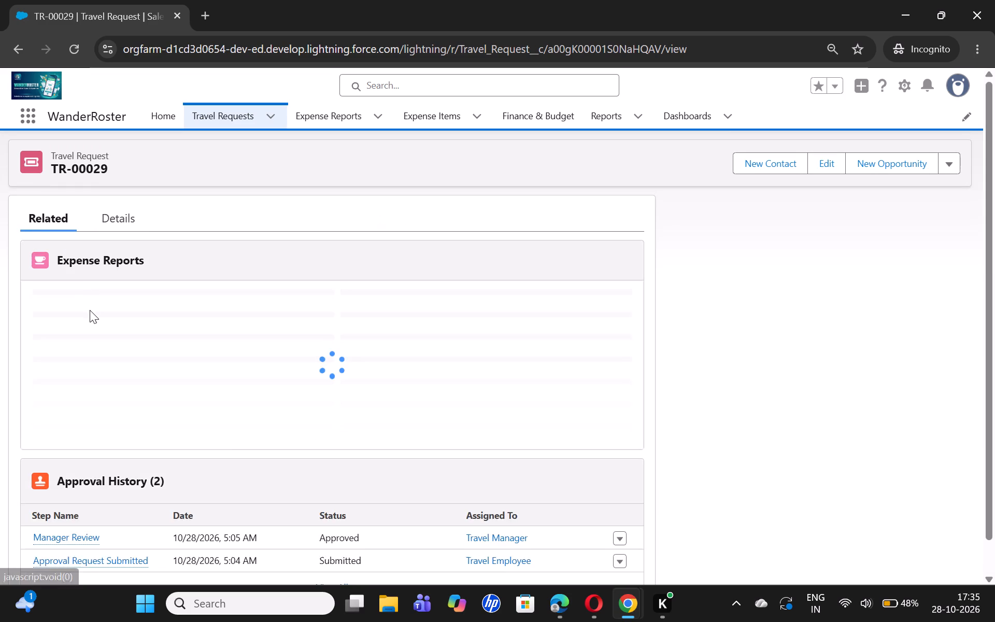
# Open the expense report linked to the travel request and examine its summary, budget, reimbursement and approval sections.
pyautogui.click(54, 317)
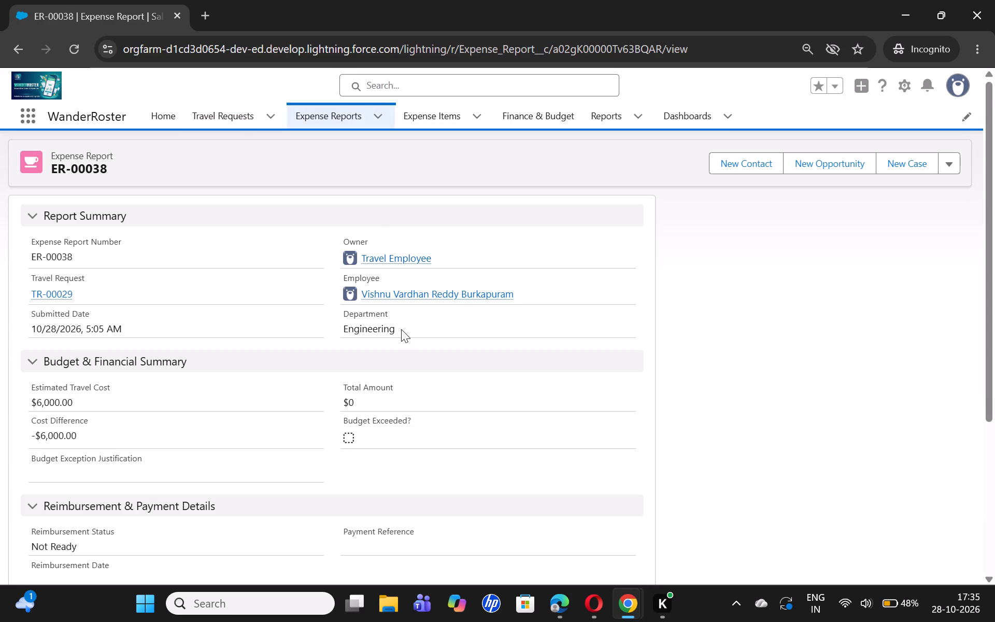
pyautogui.scroll(-3, 401, 329)
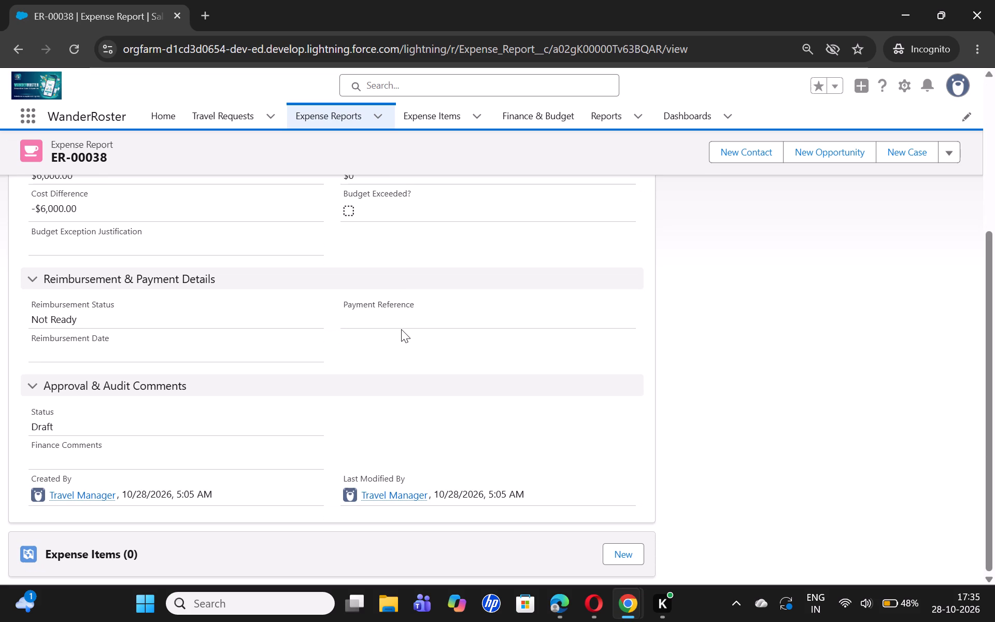
pyautogui.scroll(-1, 401, 329)
pyautogui.scroll(4, 446, 384)
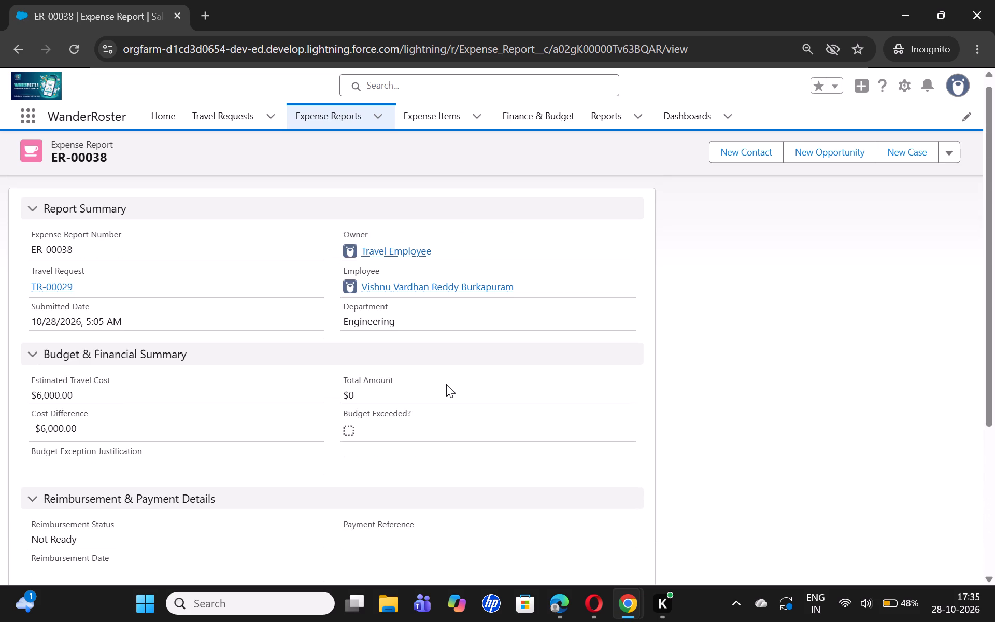
pyautogui.scroll(1, 446, 384)
pyautogui.scroll(-4, 446, 384)
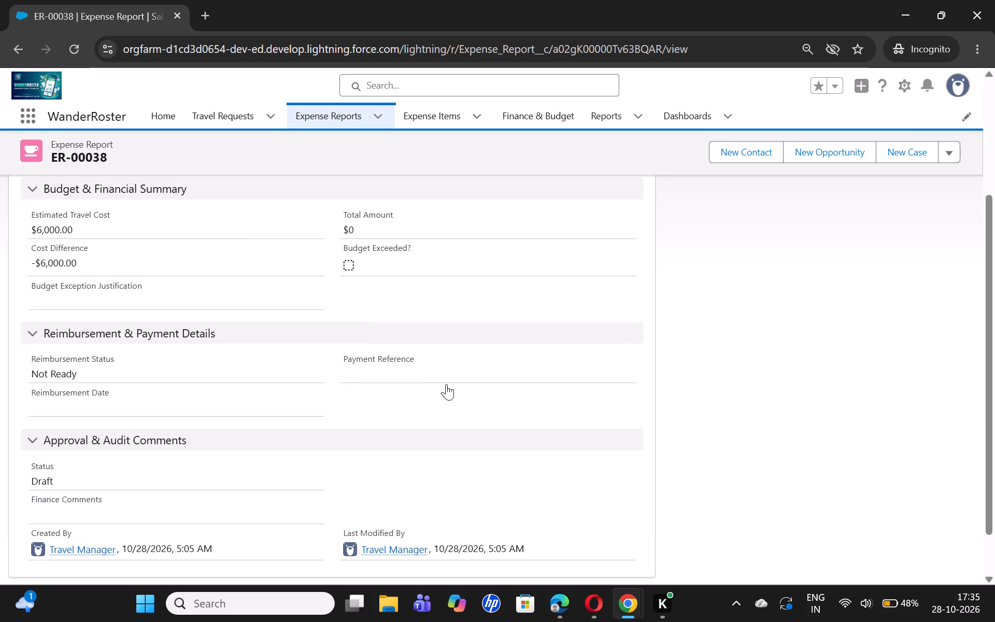
pyautogui.scroll(3, 446, 384)
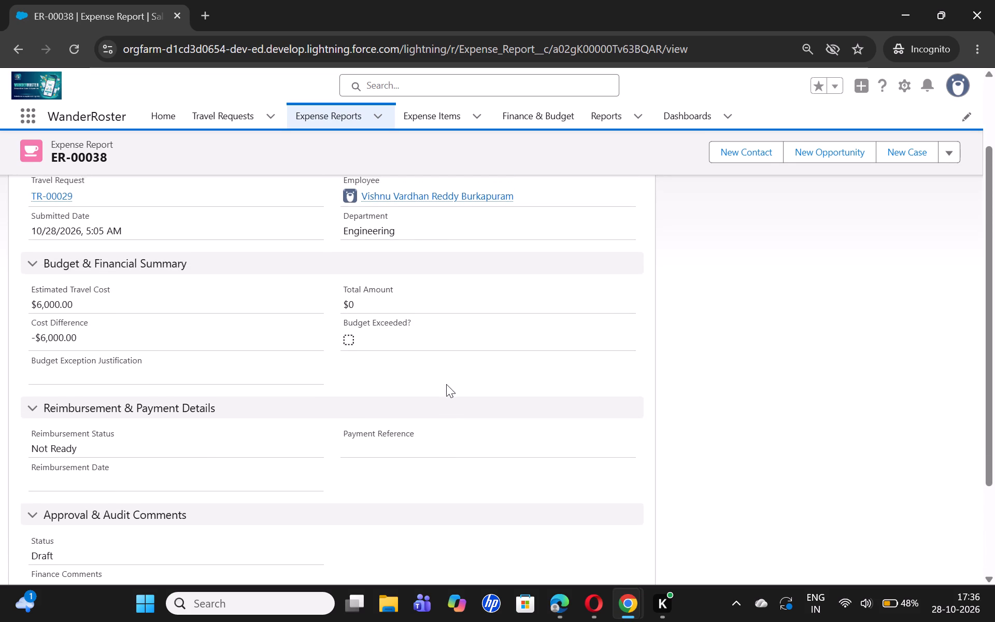
pyautogui.scroll(1, 446, 384)
pyautogui.scroll(-2, 446, 384)
# Start a new expense item on report ER-00038 with category Transport, expense date 10/28/2026 and description "flight charges".
pyautogui.click(610, 550)
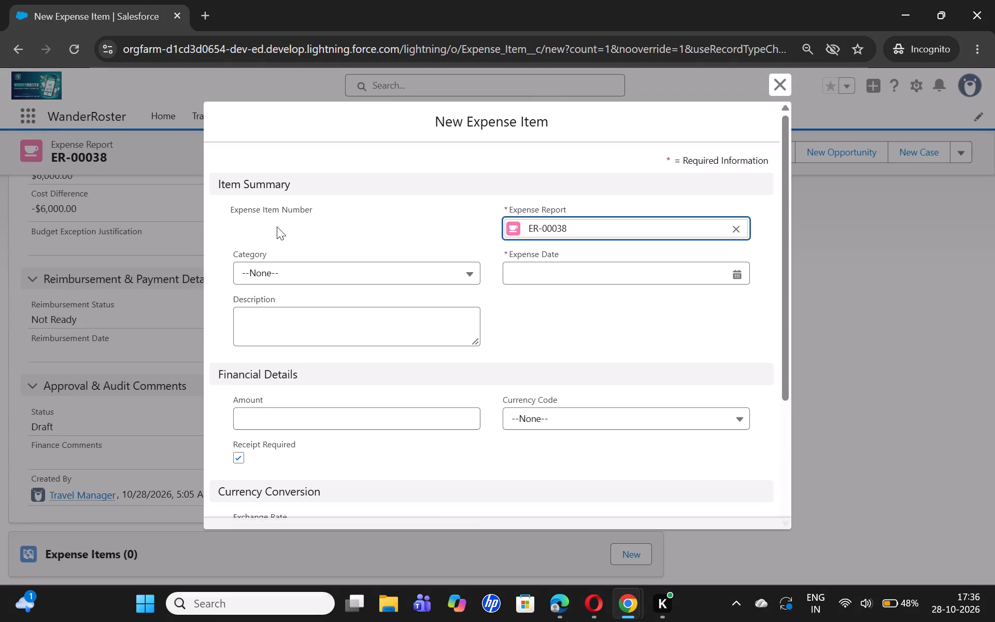
pyautogui.click(291, 276)
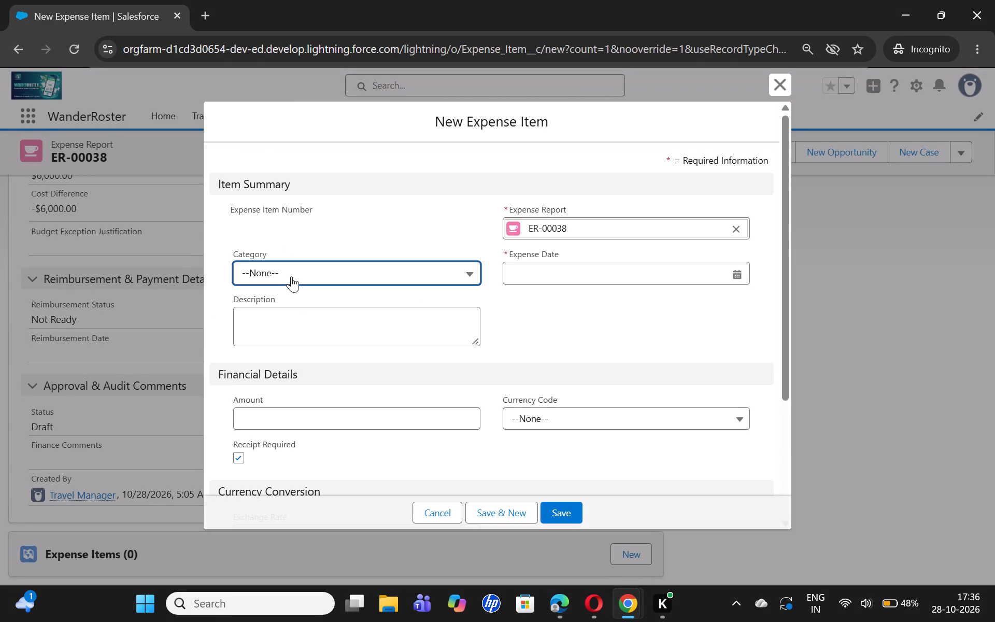
pyautogui.click(288, 312)
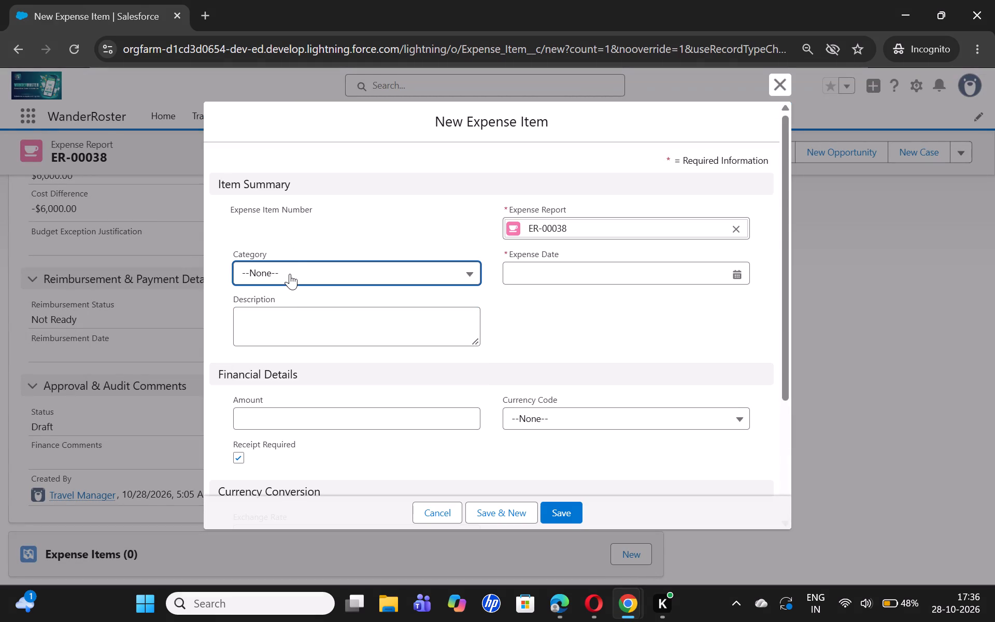
pyautogui.click(290, 275)
pyautogui.click(290, 332)
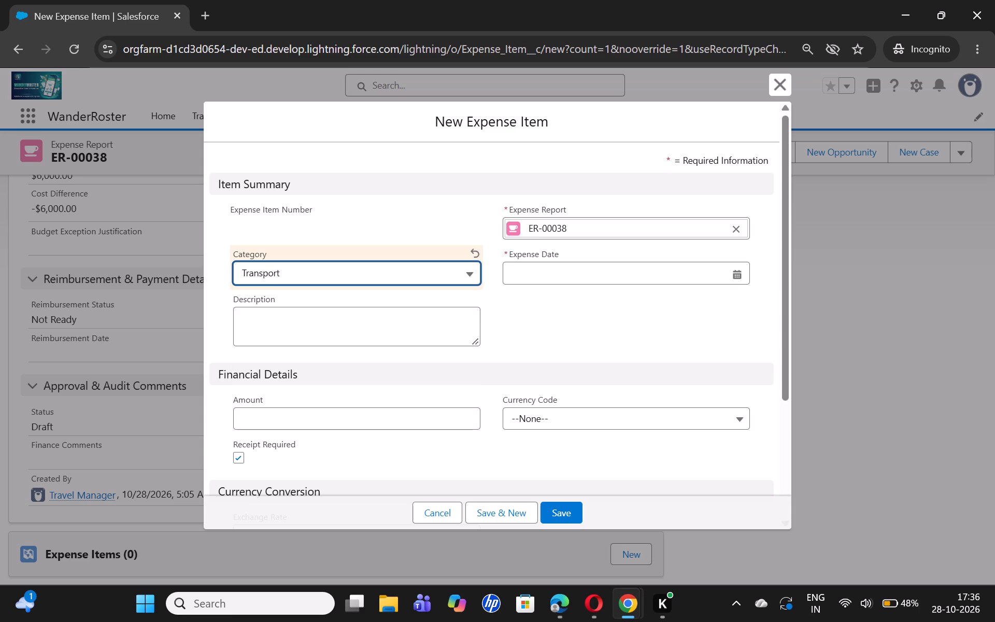
pyautogui.click(573, 272)
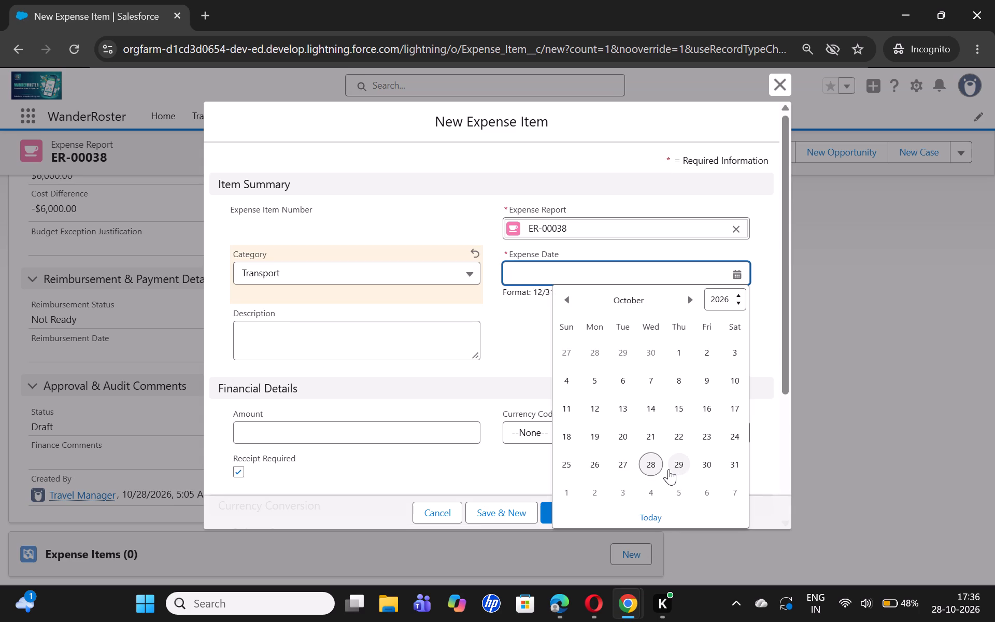
pyautogui.click(654, 465)
pyautogui.click(398, 339)
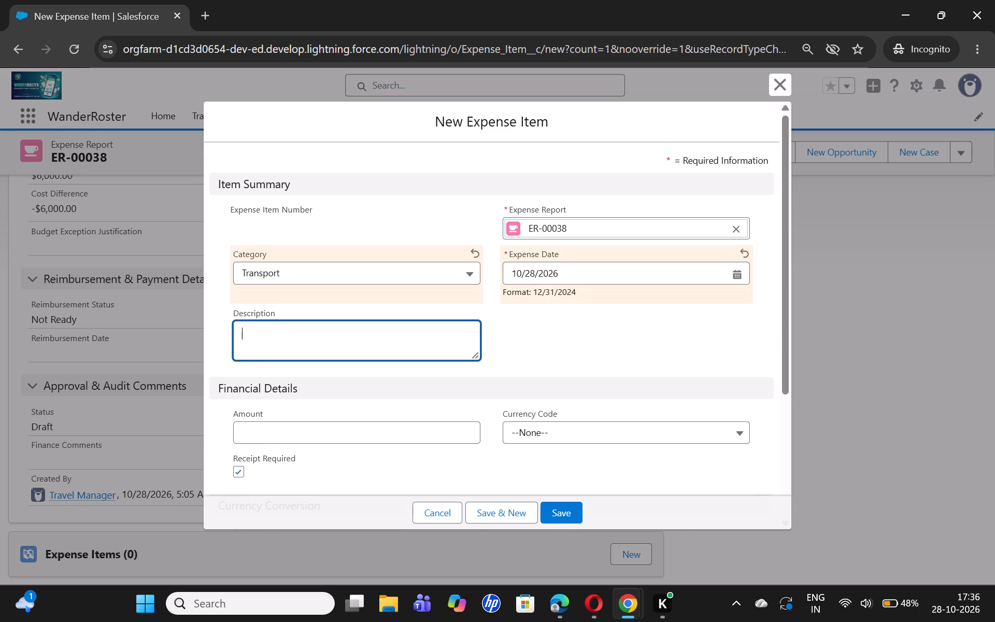
pyautogui.write('flight charged')
pyautogui.press('BackSpace')
pyautogui.press('s')
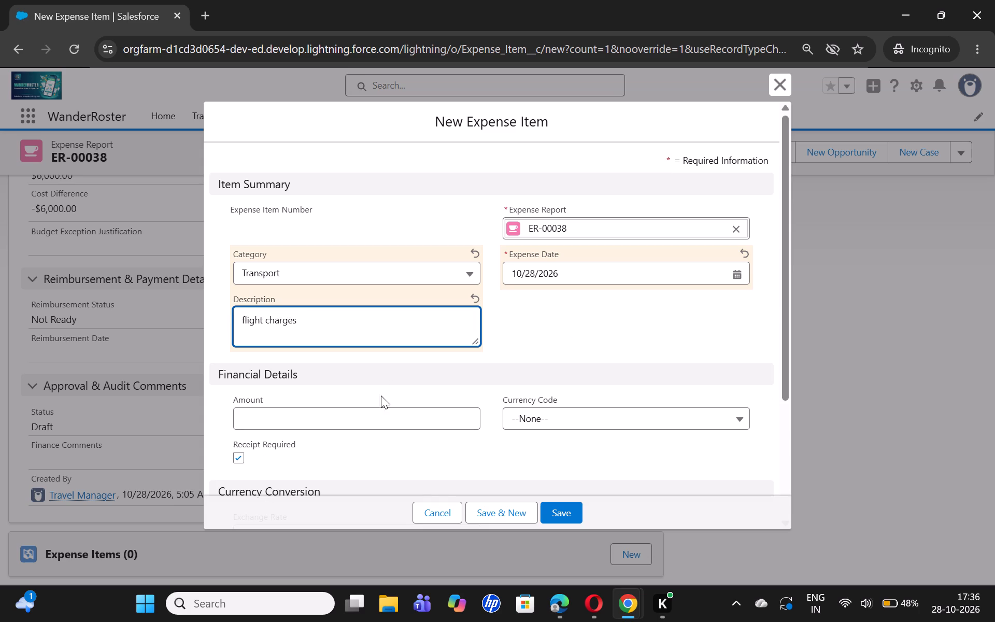
# Set the flight expense item's amount to 3000 and its currency code to INR.
pyautogui.click(365, 415)
pyautogui.press('2')
pyautogui.press('BackSpace')
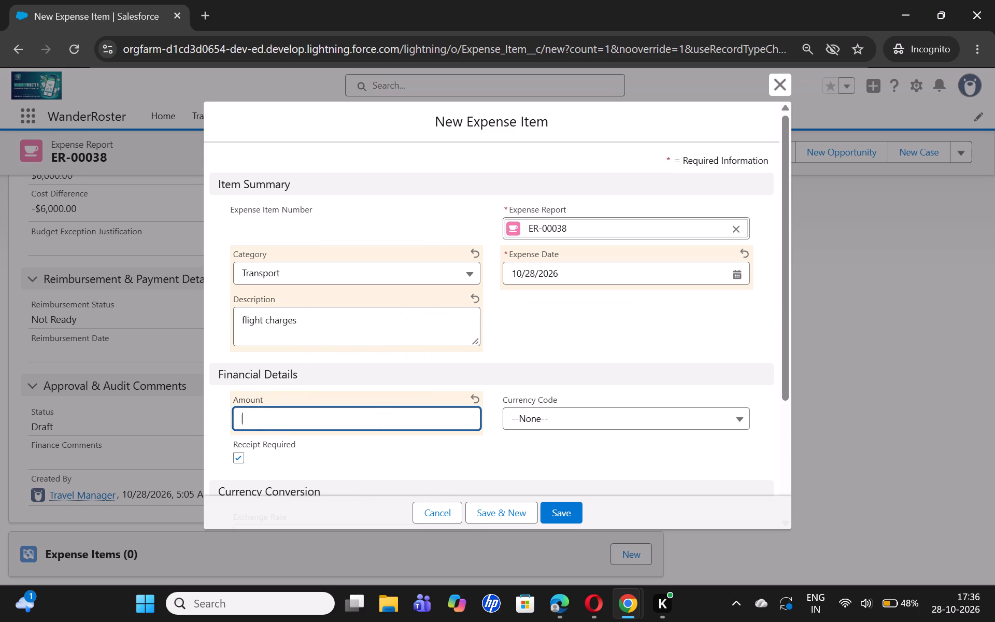
pyautogui.write('3000')
pyautogui.click(553, 413)
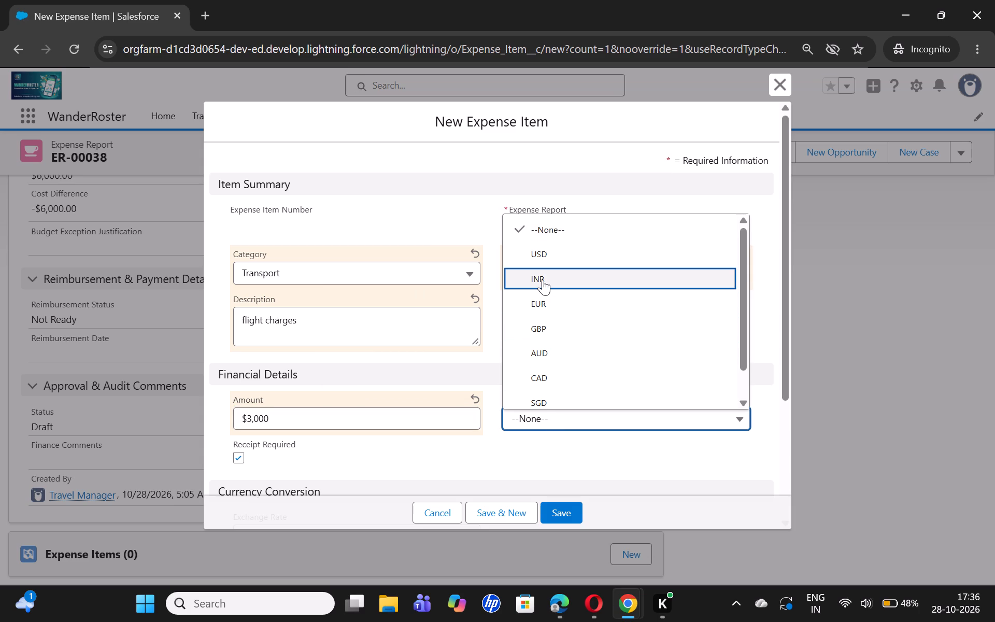
pyautogui.click(543, 279)
# Re-enter 3000 as the flight expense item's amount, leave the currency conversion fields empty, and save the item.
pyautogui.scroll(-3, 543, 279)
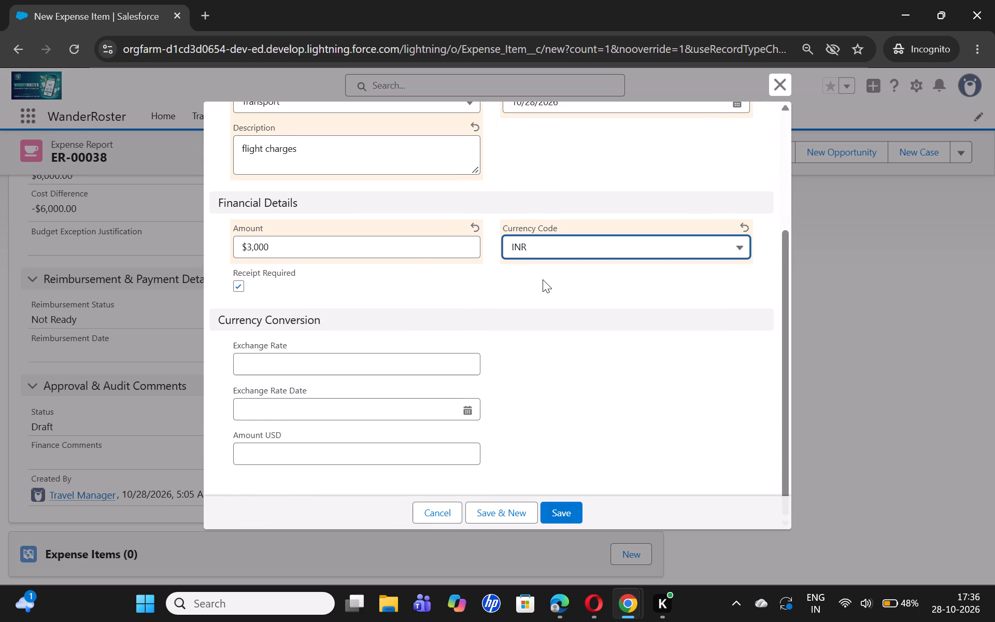
pyautogui.click(359, 258)
pyautogui.click(349, 255)
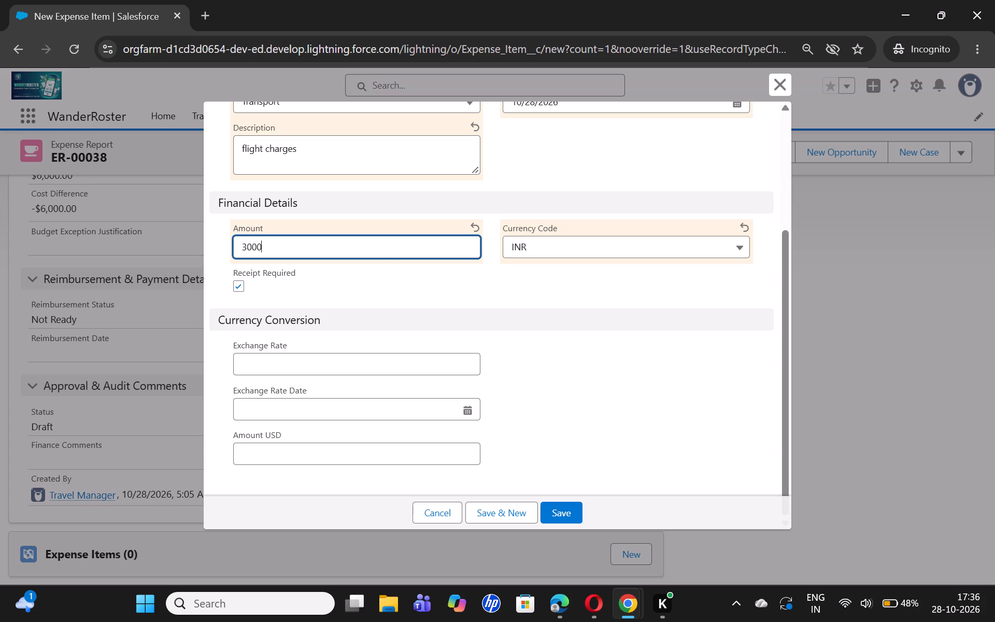
pyautogui.press('BackSpace')
pyautogui.press('BackSpace')
pyautogui.press('BackSpace')
pyautogui.press('BackSpace')
pyautogui.press('1')
pyautogui.press('BackSpace')
pyautogui.write('3000')
pyautogui.click(440, 297)
pyautogui.scroll(-2, 440, 297)
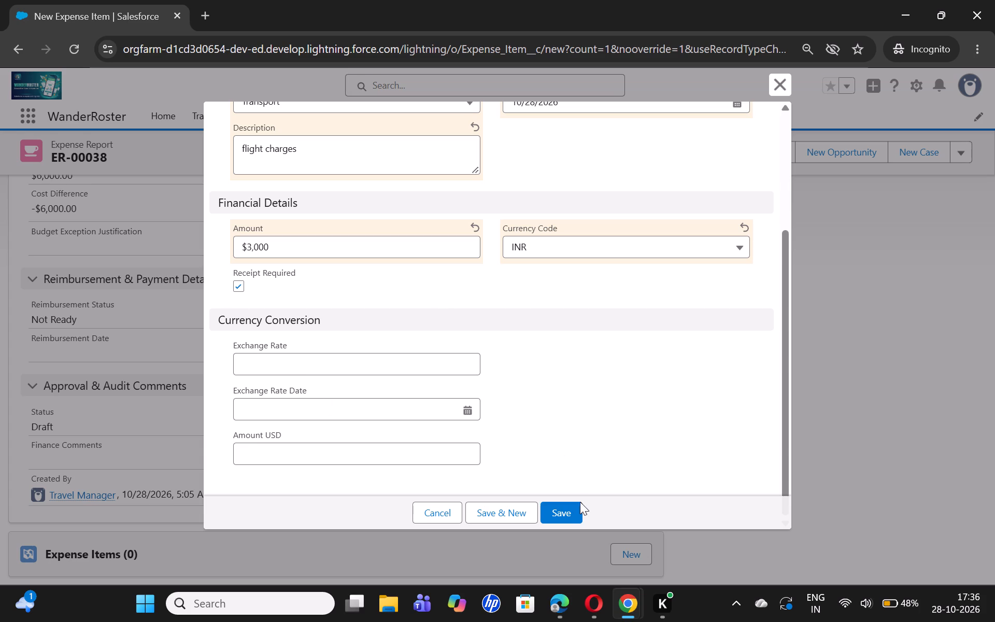
pyautogui.click(576, 507)
# Start a second expense item on the report with category Accommodation, expense date 10/28/2026 and description "hotel charges".
pyautogui.scroll(-1, 576, 507)
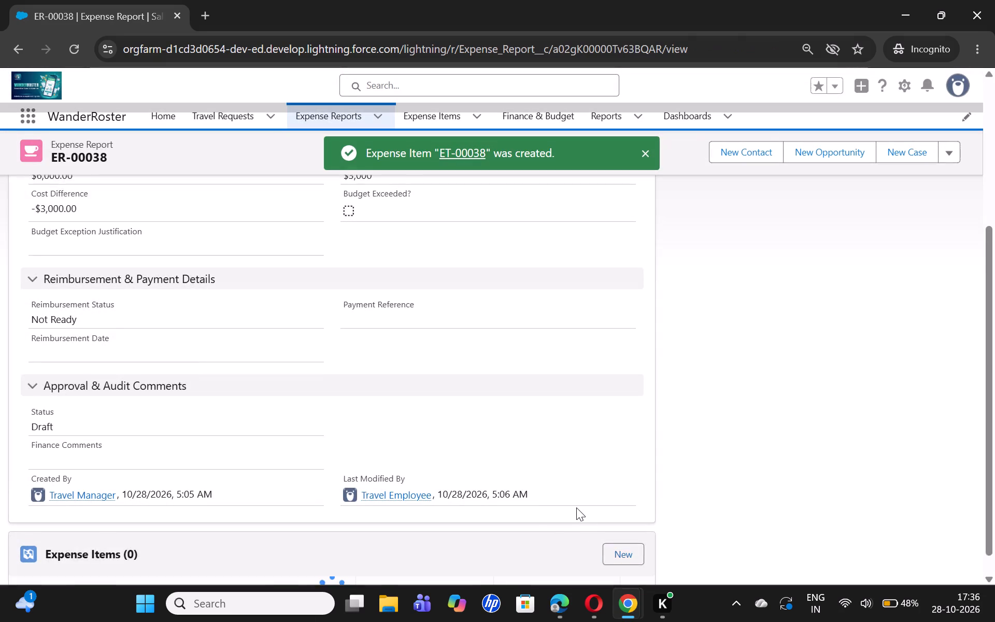
pyautogui.scroll(-1, 576, 507)
pyautogui.click(617, 510)
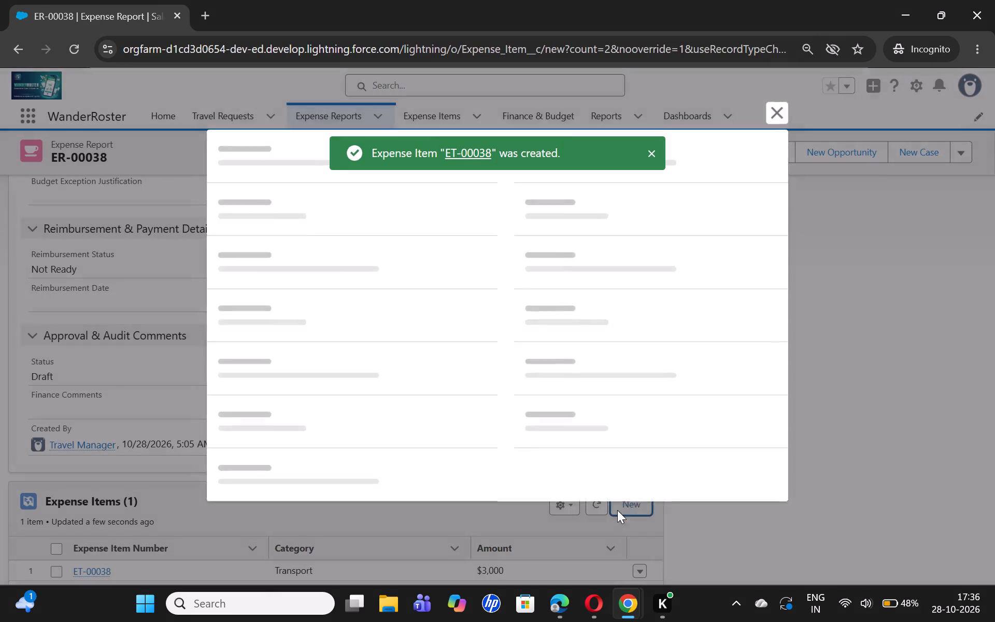
pyautogui.click(319, 275)
pyautogui.click(311, 350)
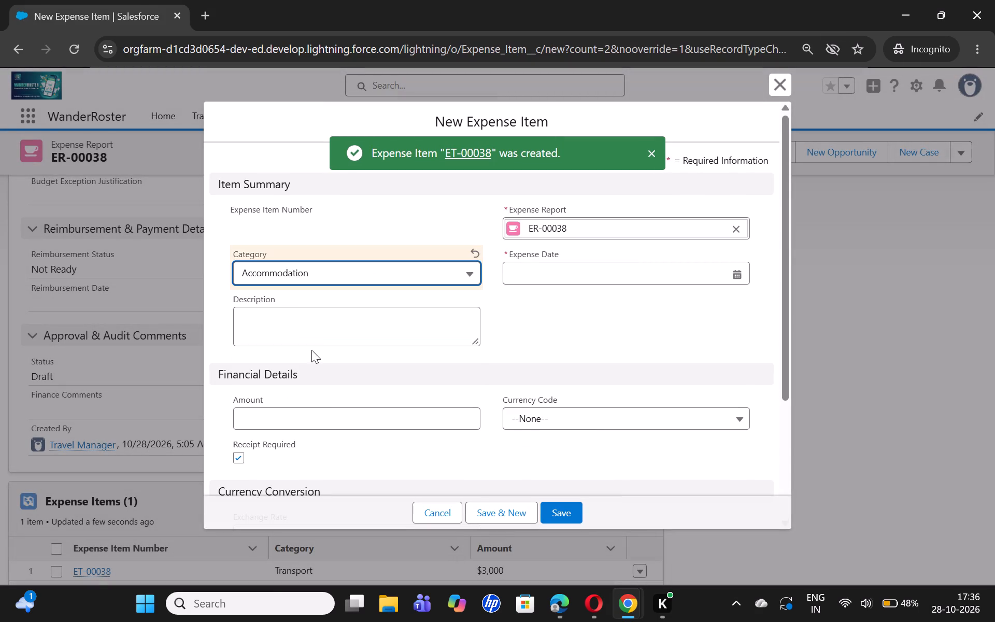
pyautogui.click(523, 266)
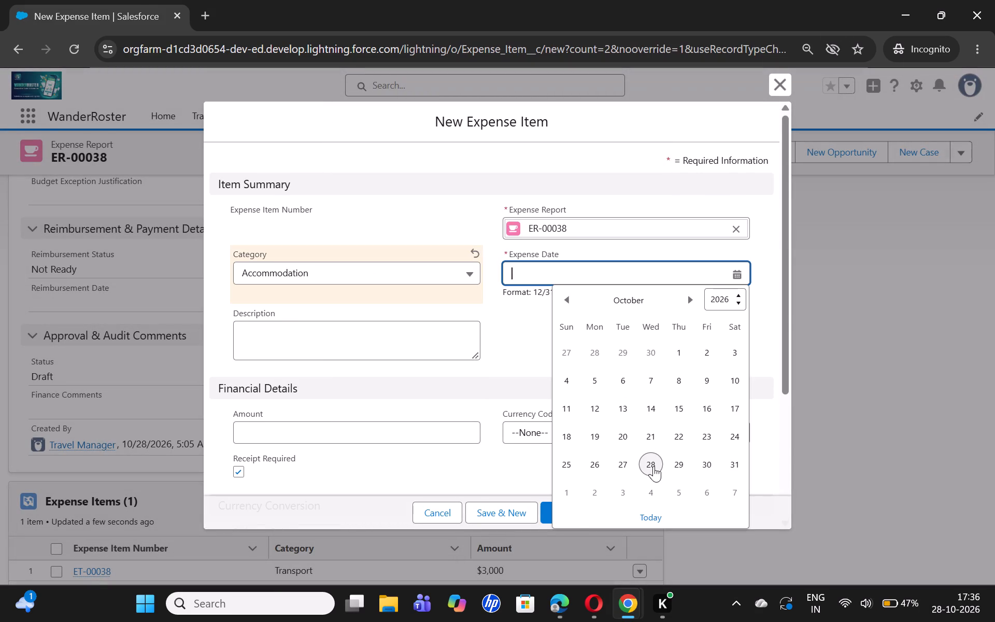
pyautogui.click(653, 466)
pyautogui.click(324, 330)
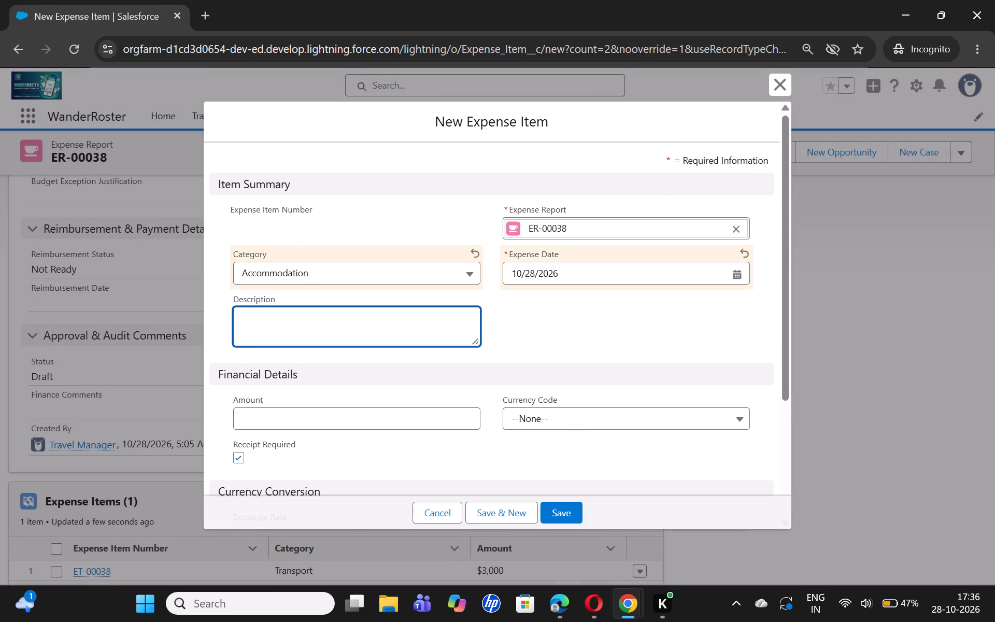
pyautogui.write('hotel')
pyautogui.press('space')
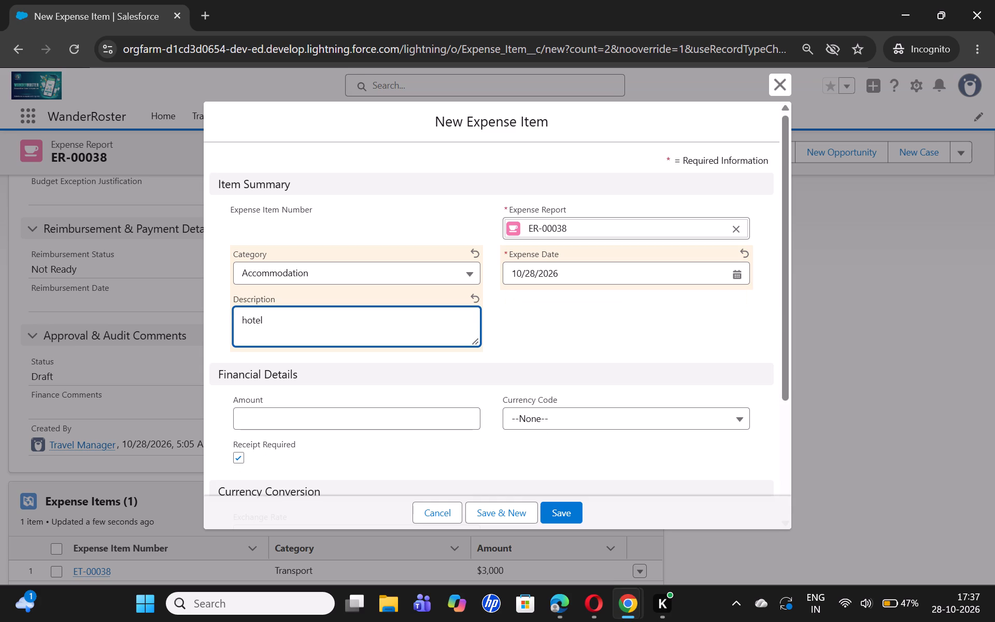
pyautogui.write('charges')
# Set the hotel expense item's amount to 2500 and currency code to INR, and save the item.
pyautogui.click(440, 418)
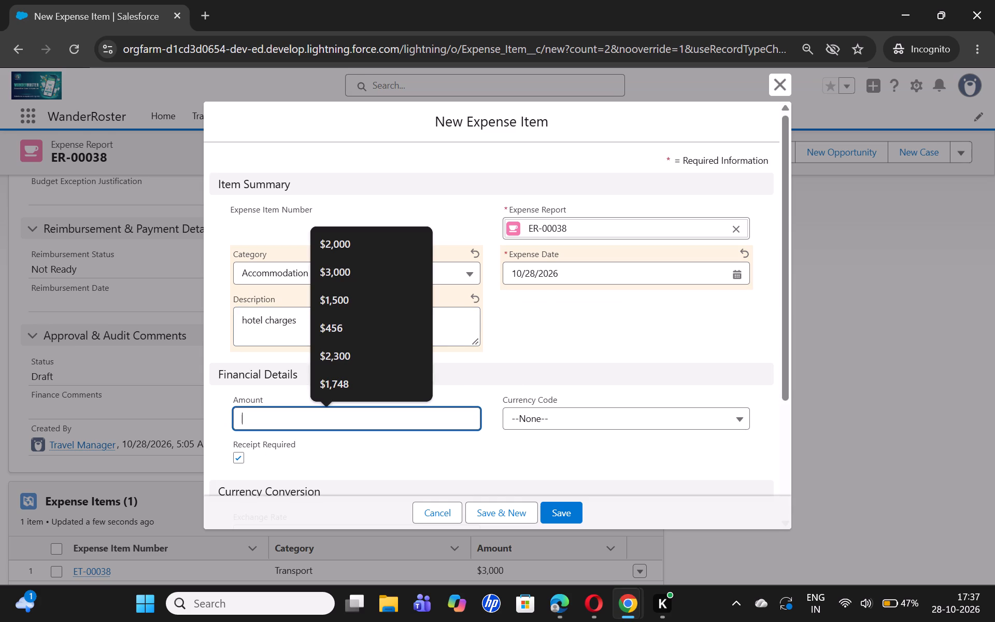
pyautogui.write('2500')
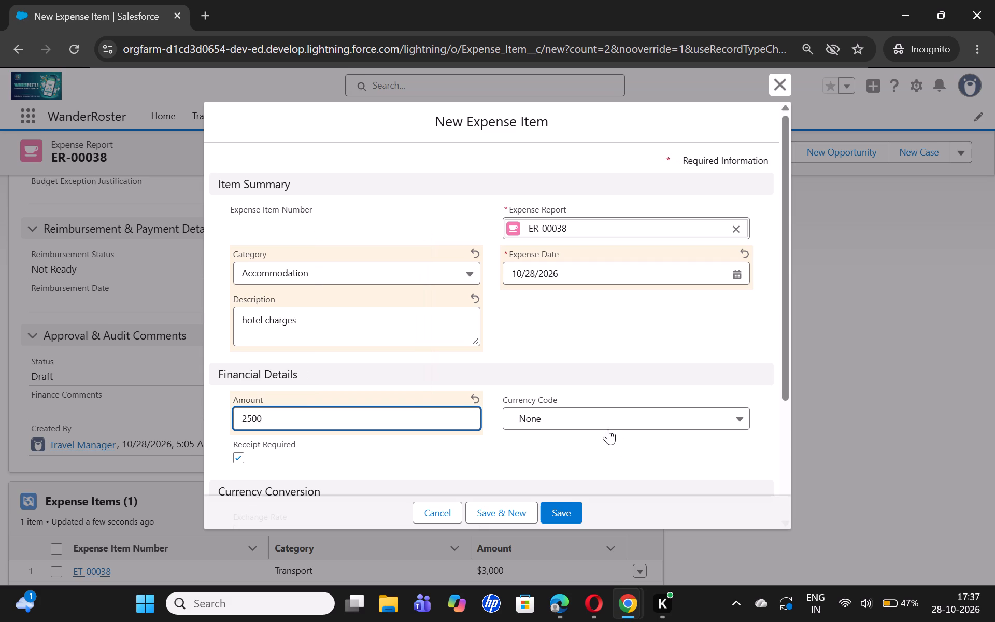
pyautogui.click(608, 429)
pyautogui.click(539, 286)
pyautogui.scroll(-5, 539, 286)
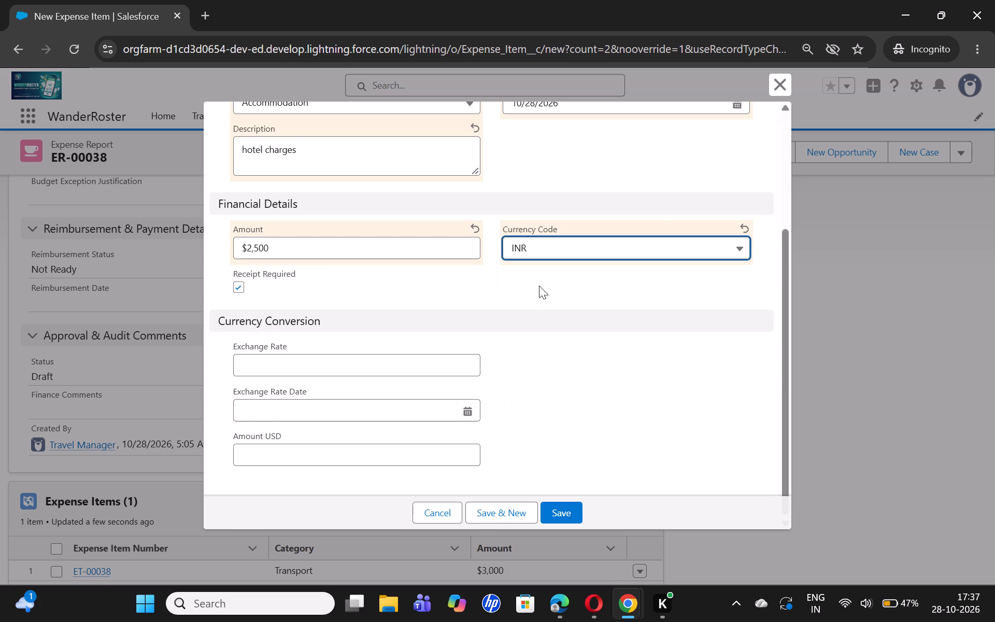
pyautogui.click(558, 521)
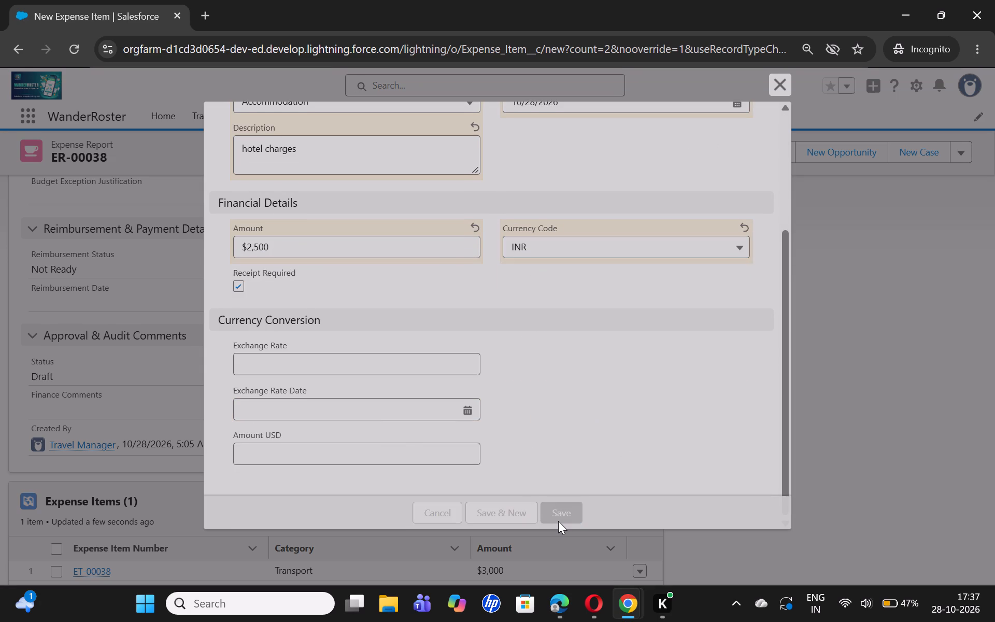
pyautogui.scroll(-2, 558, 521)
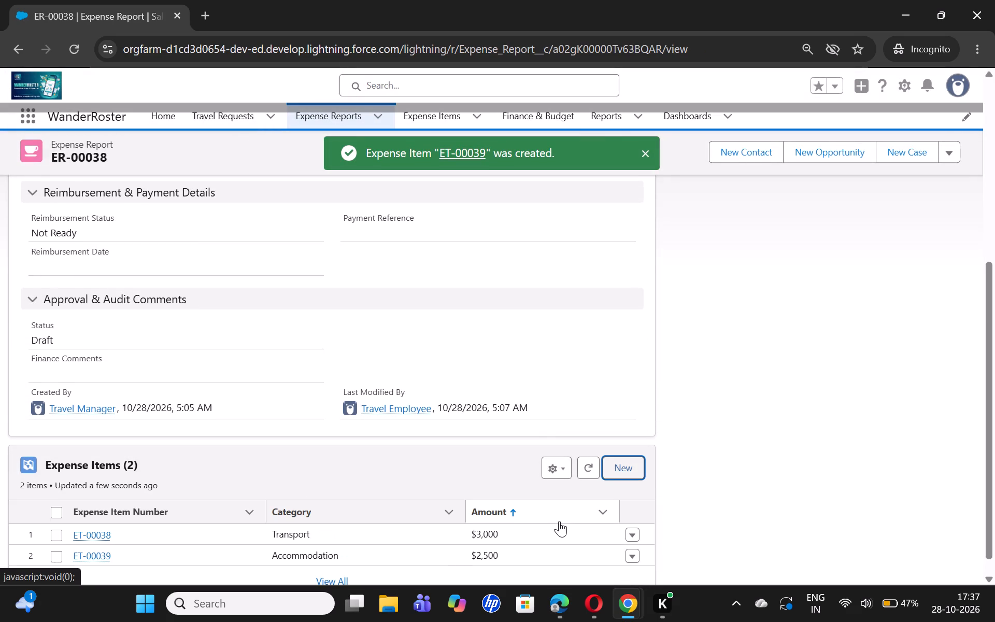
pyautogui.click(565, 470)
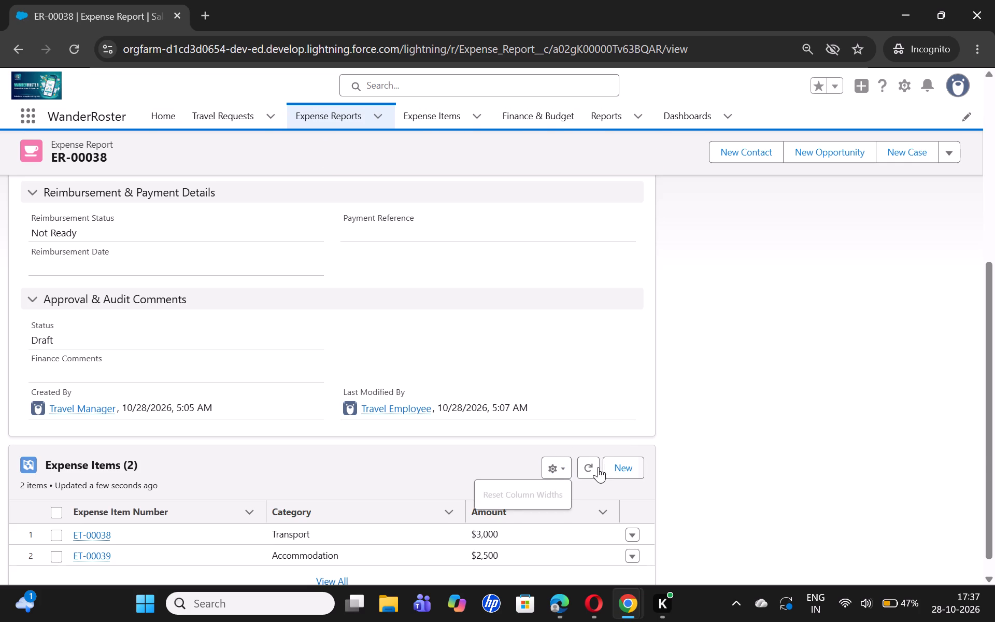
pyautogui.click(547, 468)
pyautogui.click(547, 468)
# Start a third expense item on the report with category Meals, expense date 10/28/2026 and description "food expenses".
pyautogui.click(610, 462)
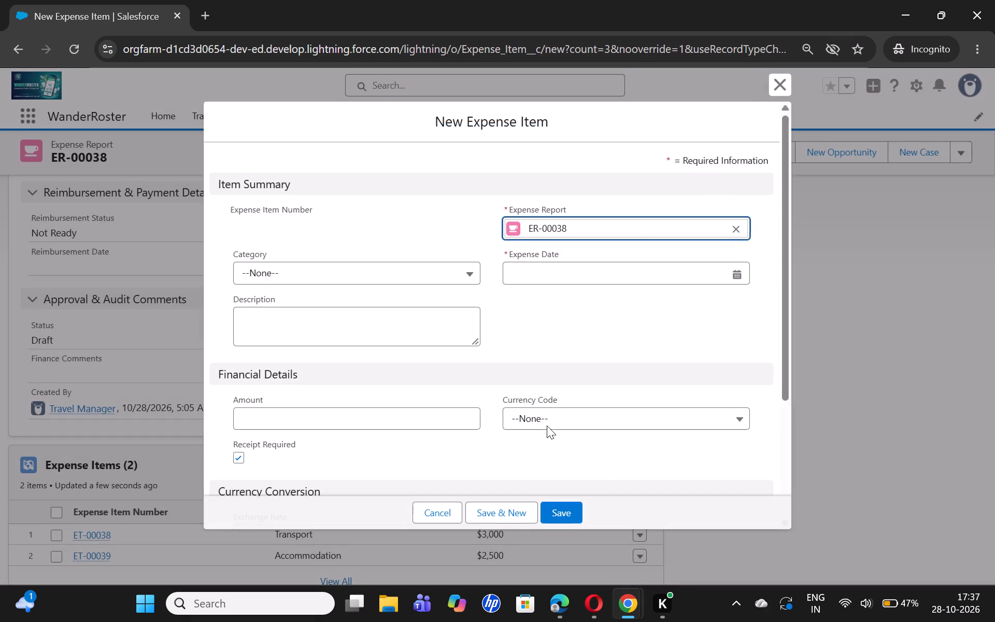
pyautogui.click(290, 277)
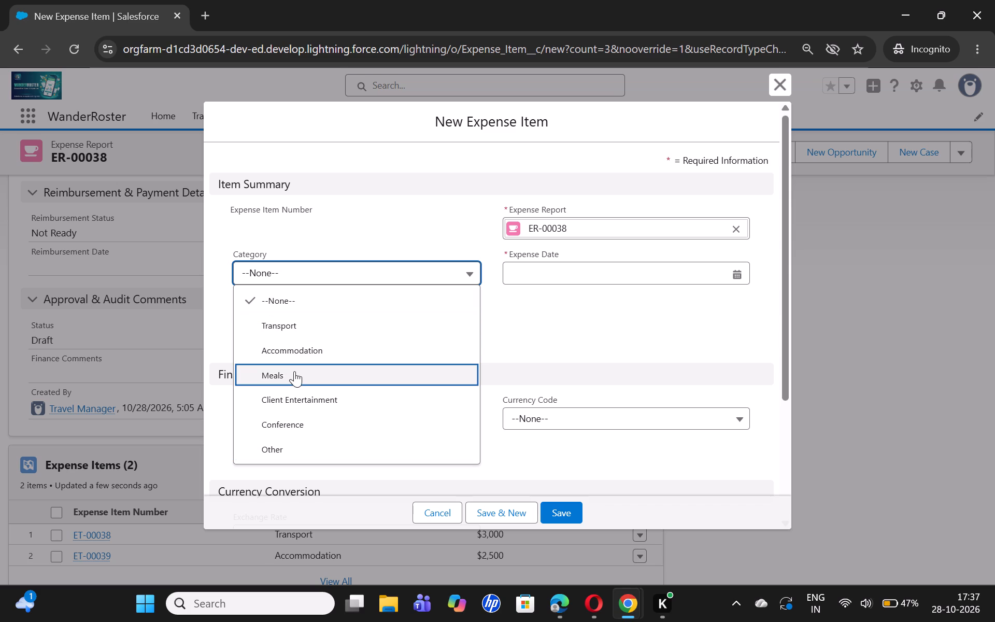
pyautogui.click(295, 376)
pyautogui.click(536, 277)
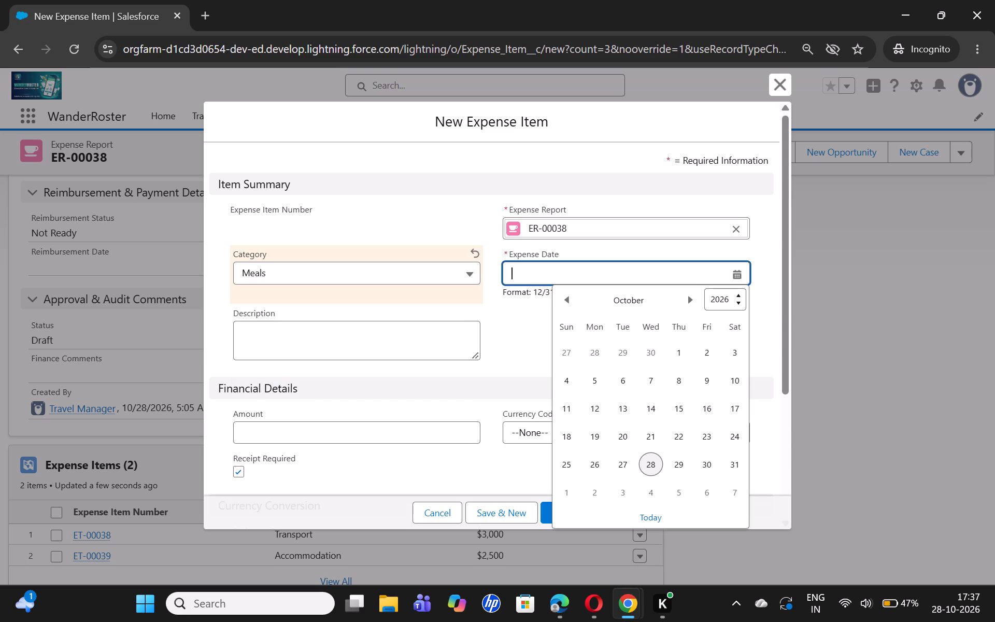
pyautogui.click(644, 462)
pyautogui.click(399, 355)
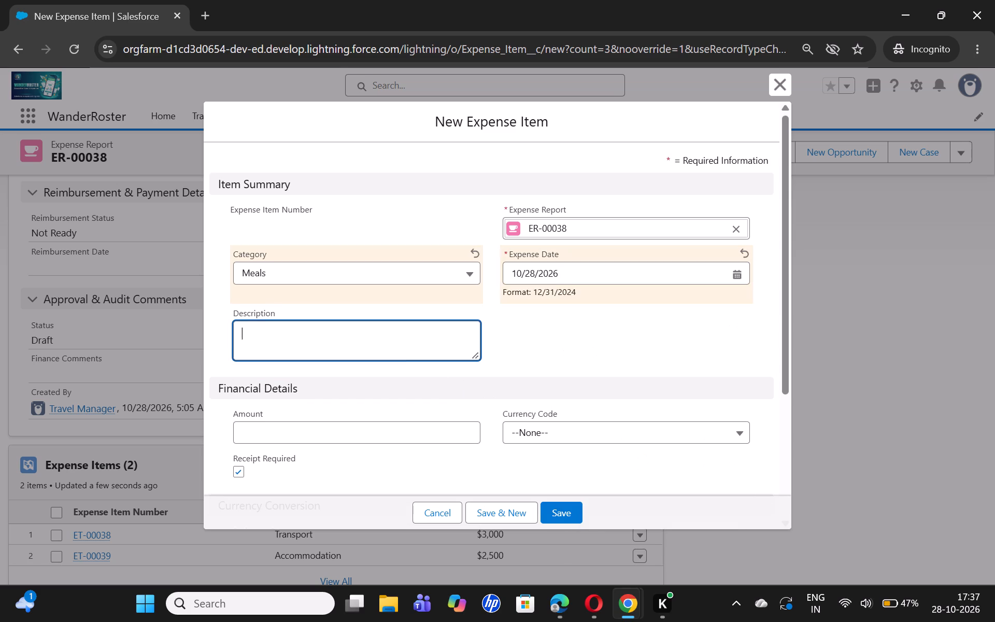
pyautogui.write('food')
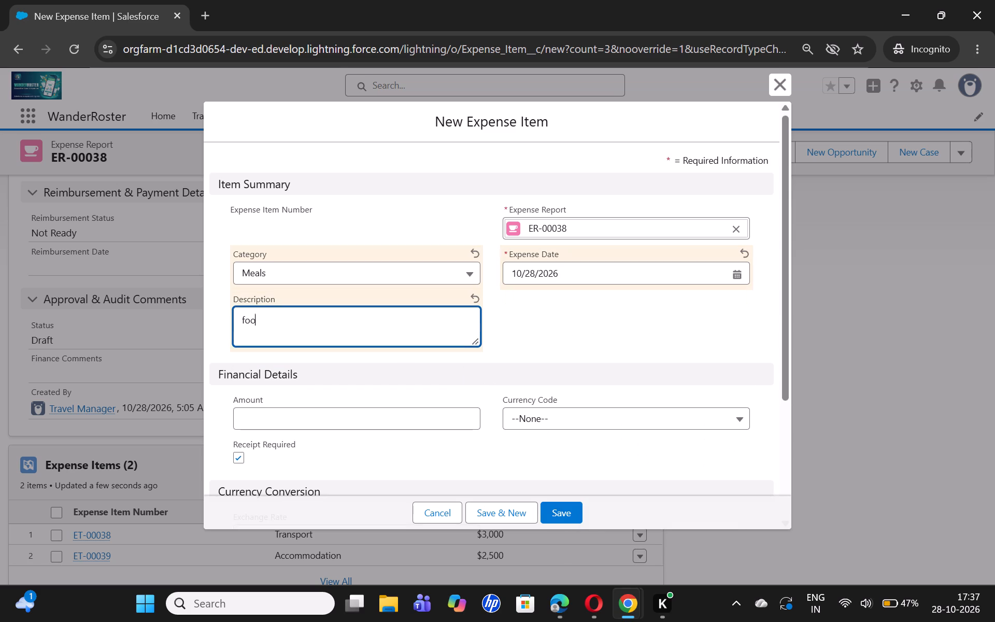
pyautogui.press('space')
pyautogui.press('c')
pyautogui.press('BackSpace')
pyautogui.press('Right')
pyautogui.press('h')
pyautogui.write('expenses')
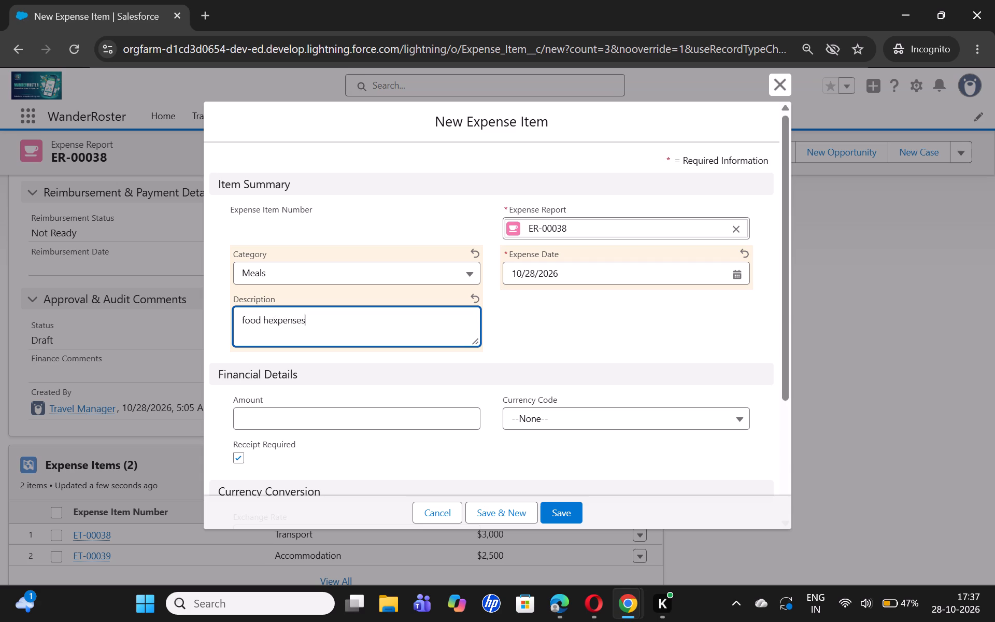
pyautogui.press('Left')
pyautogui.press('Left')
pyautogui.press('Left')
pyautogui.press('Left')
pyautogui.press('Left')
pyautogui.press('Left')
pyautogui.press('Left')
pyautogui.press('Left')
pyautogui.press('Left')
pyautogui.press('Right')
pyautogui.press('BackSpace')
# Set the meals expense item's amount to 2000 and its currency code to INR.
pyautogui.click(446, 415)
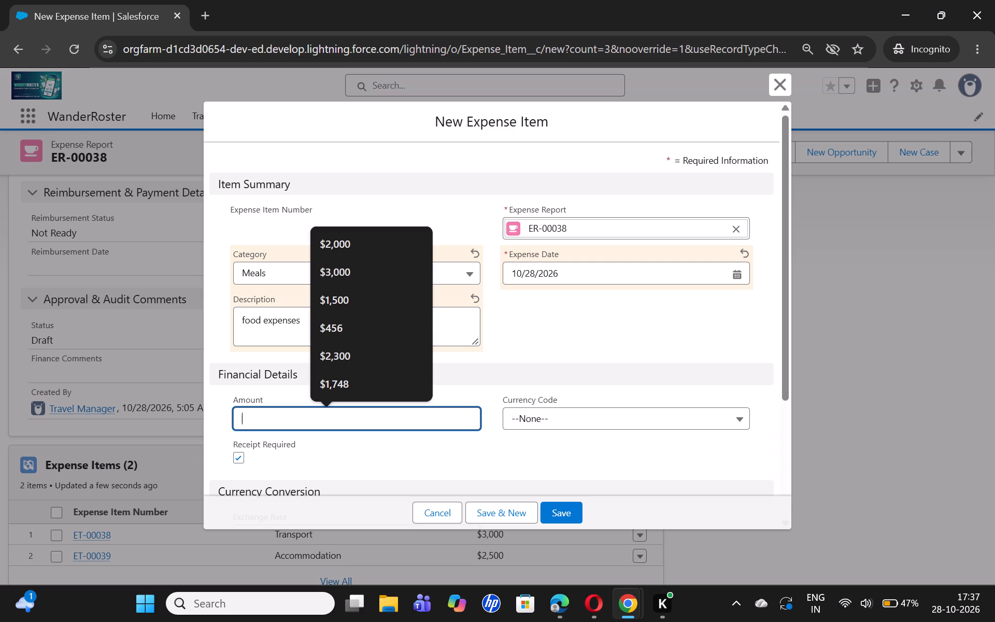
pyautogui.write('2000')
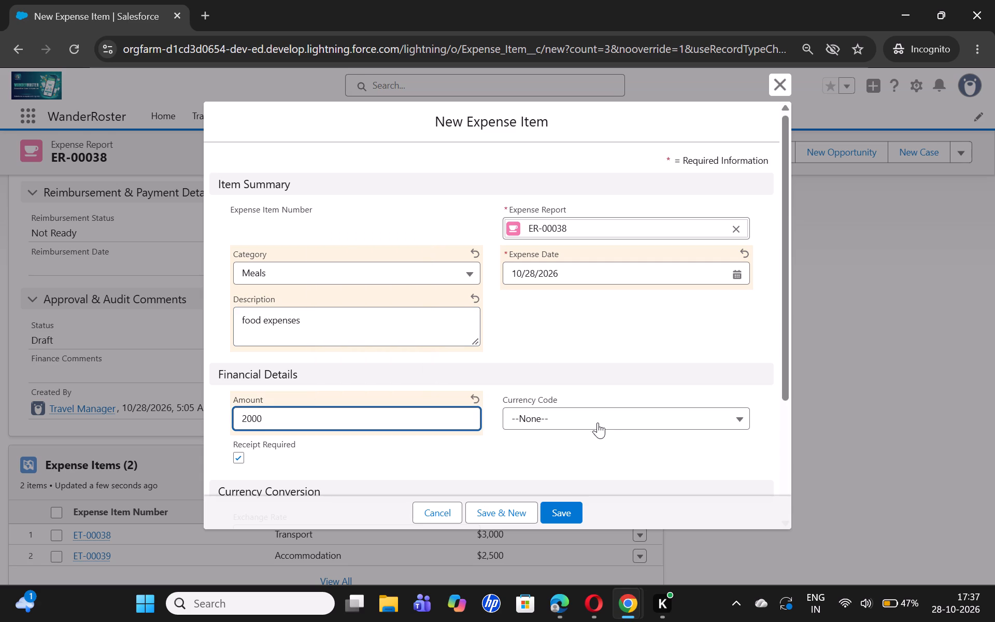
pyautogui.click(593, 421)
pyautogui.click(548, 292)
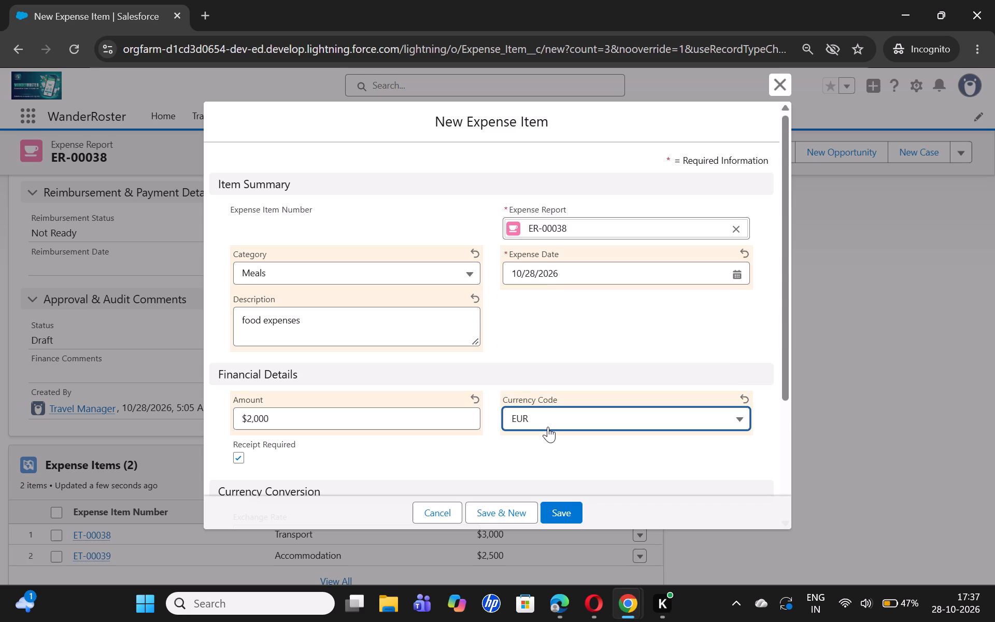
pyautogui.click(548, 427)
pyautogui.click(547, 282)
pyautogui.scroll(-3, 498, 386)
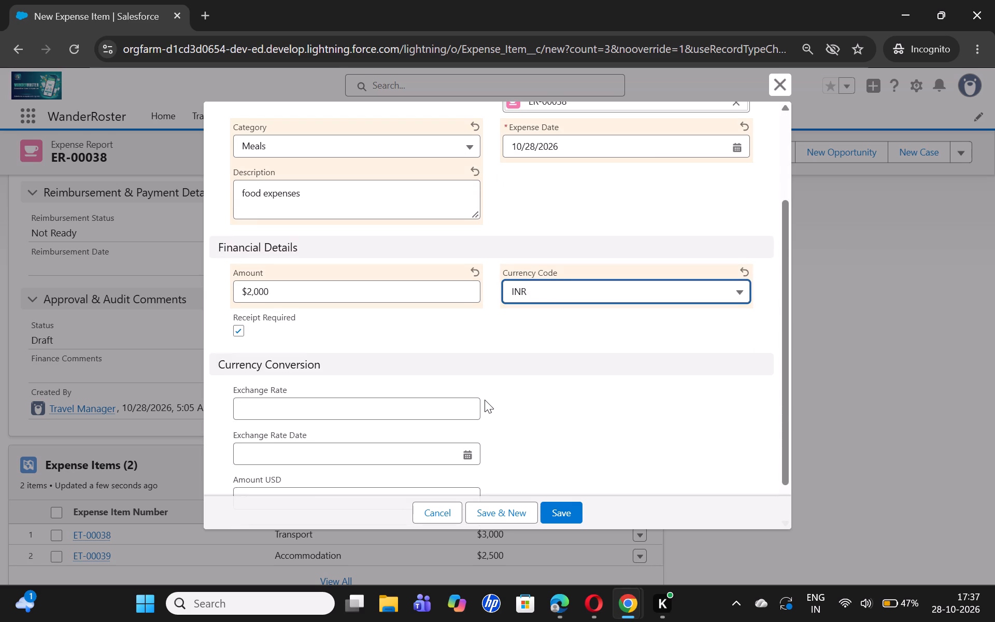
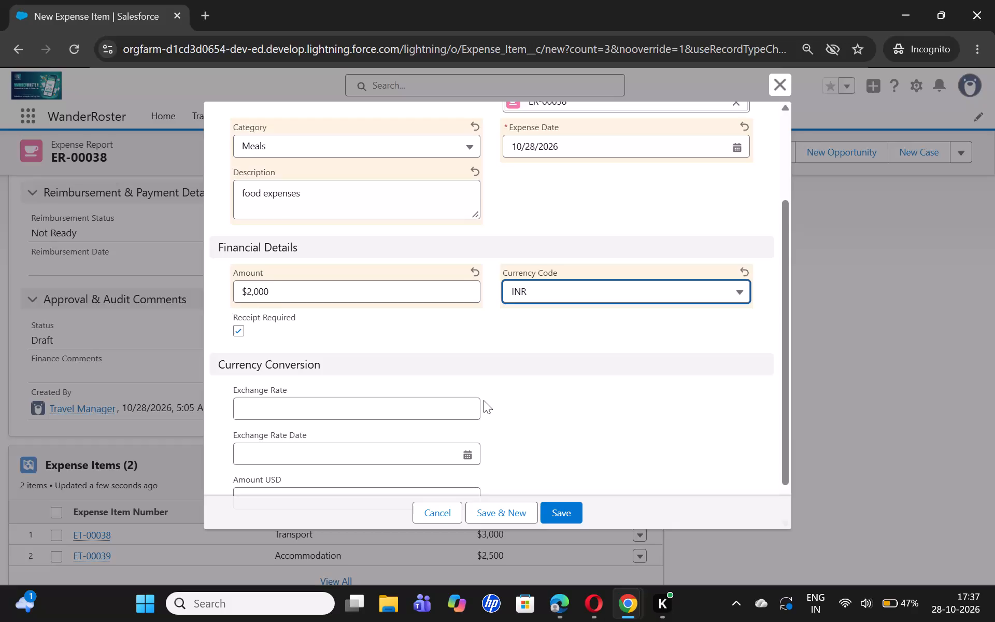
# Save the meals expense item to the expense report.
pyautogui.click(552, 504)
# Review the Transport expense item, the report's budget and financial summary, its approval status and its expense item list.
pyautogui.scroll(-1, 552, 504)
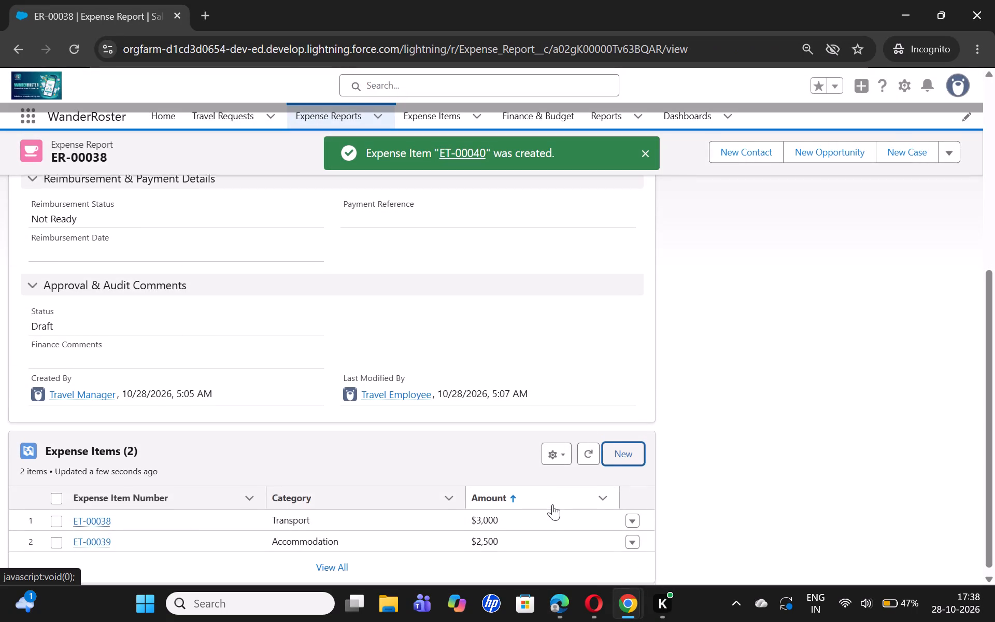
pyautogui.scroll(-2, 552, 504)
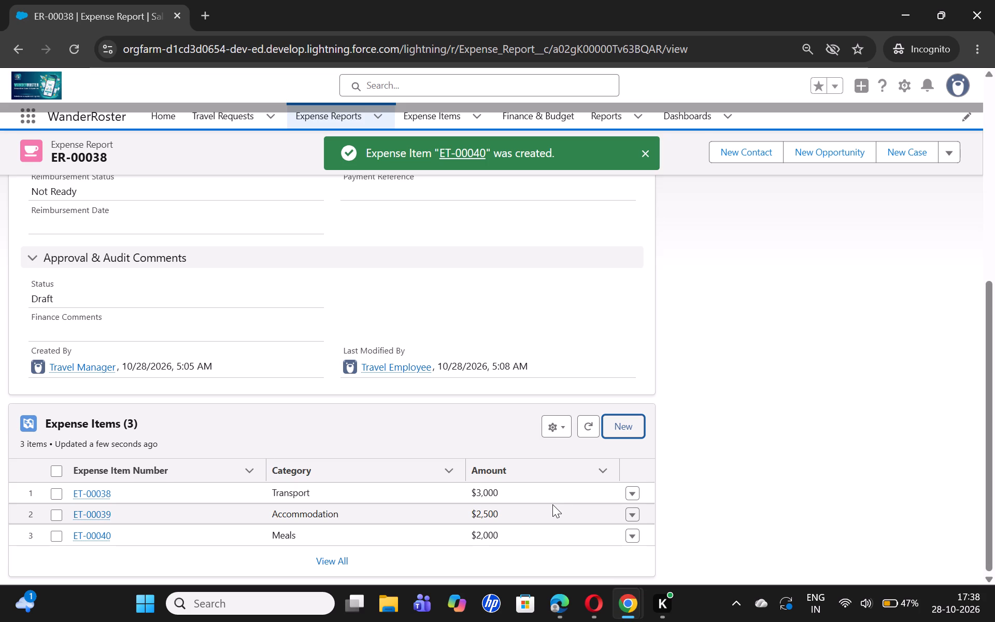
pyautogui.click(96, 491)
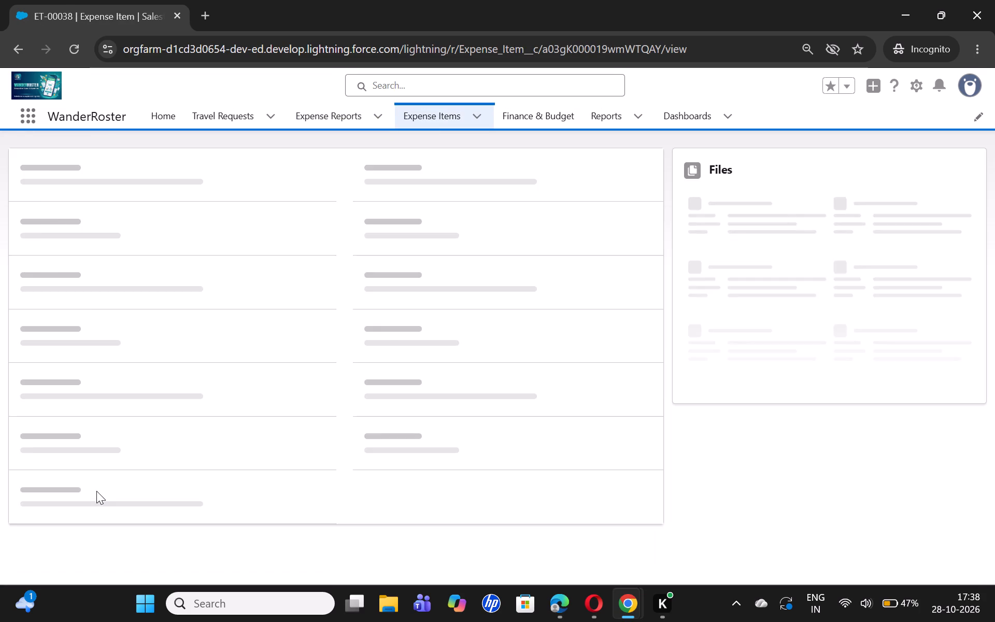
pyautogui.scroll(1, 140, 487)
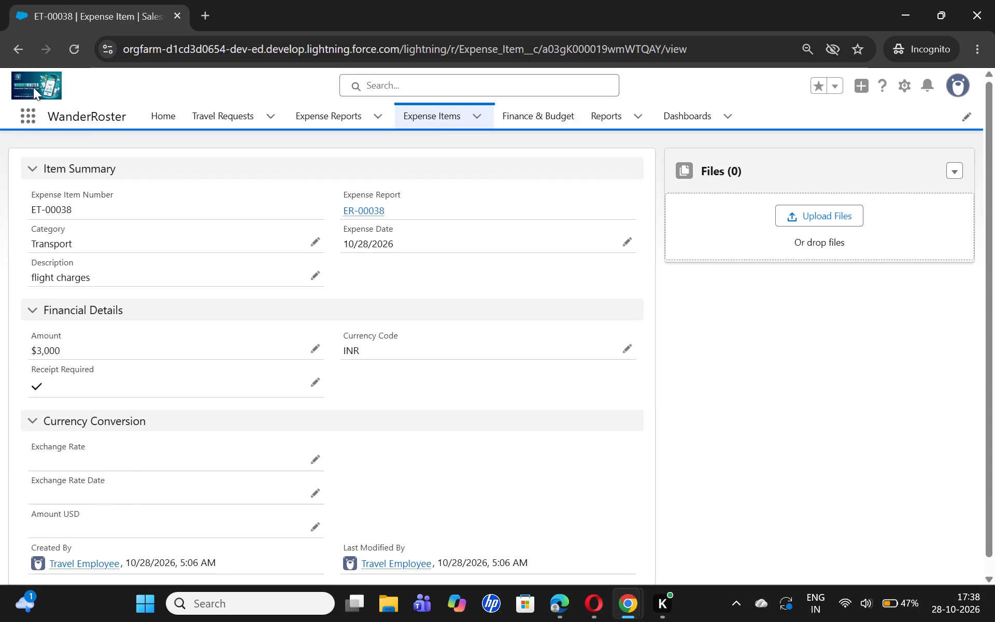
pyautogui.click(19, 61)
pyautogui.scroll(1, 224, 296)
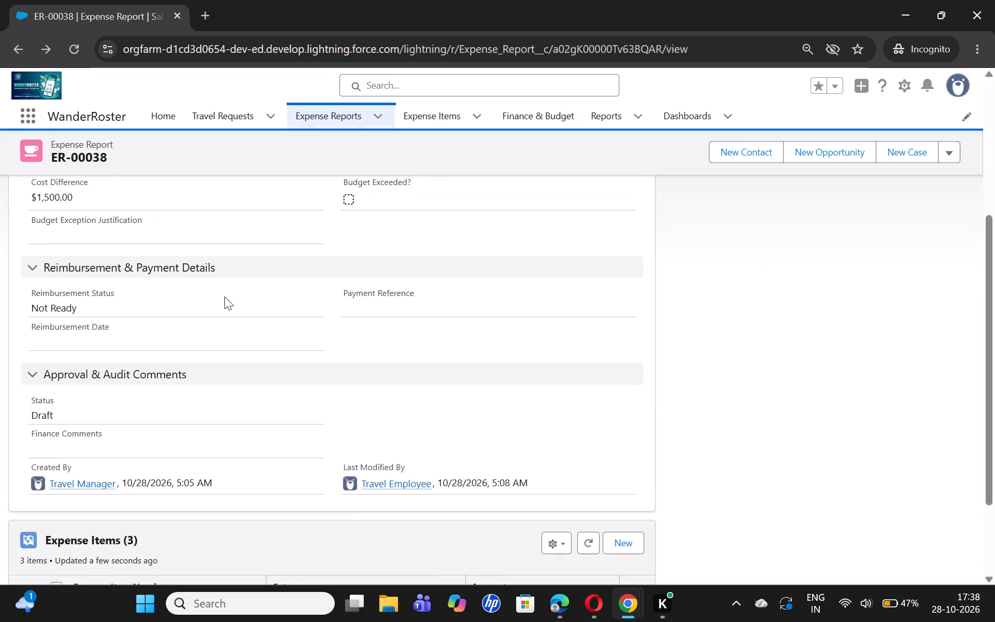
pyautogui.scroll(2, 224, 296)
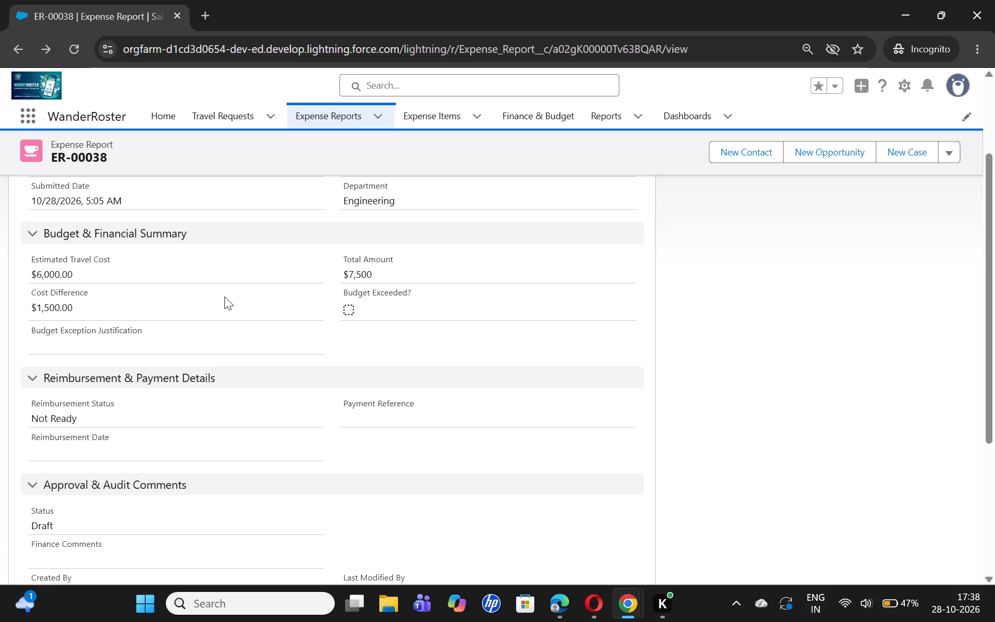
pyautogui.scroll(-4, 224, 296)
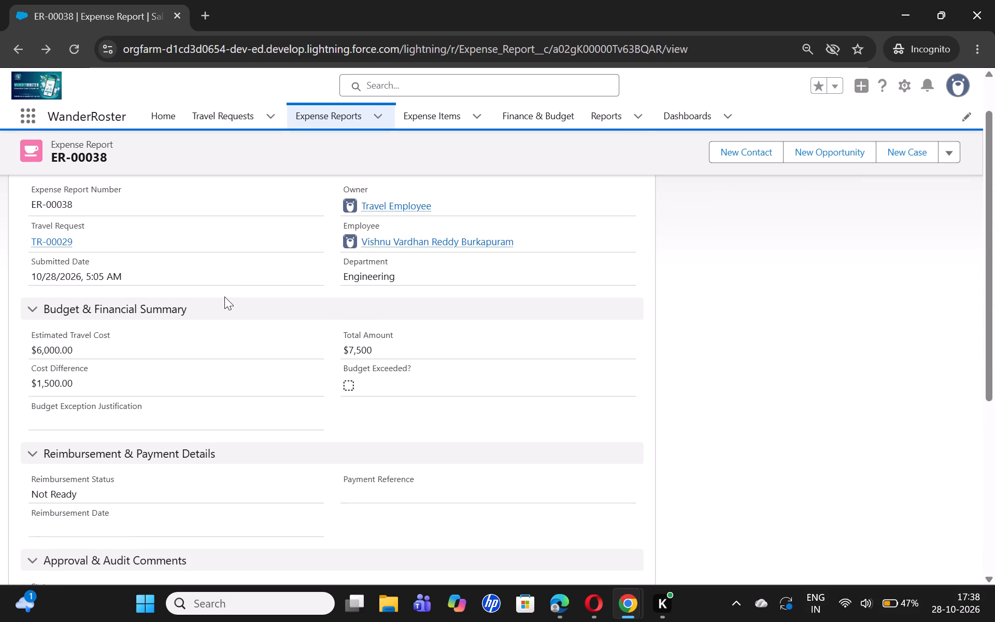
pyautogui.scroll(-1, 224, 296)
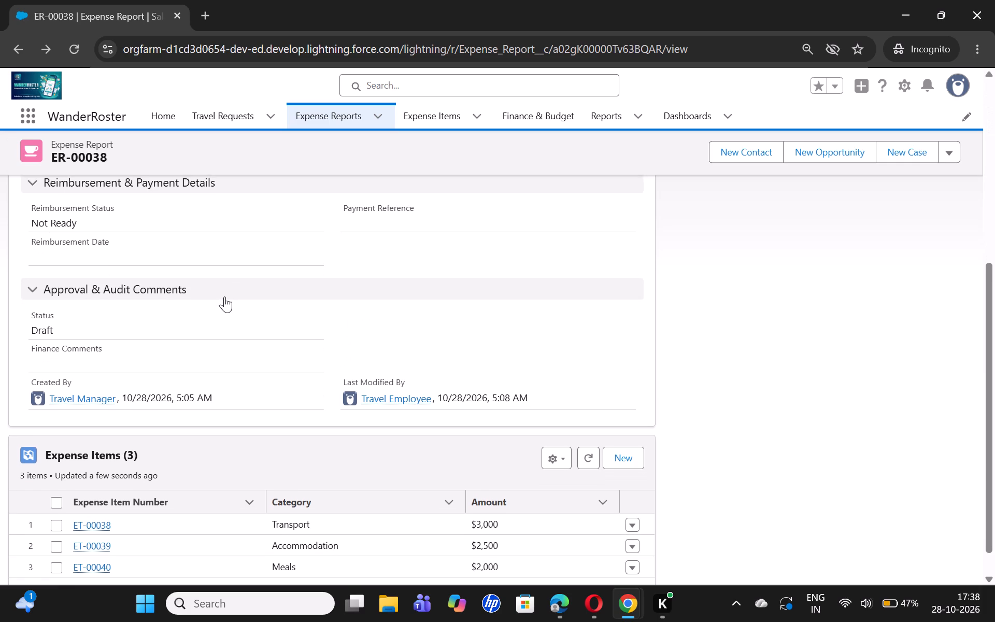
pyautogui.scroll(-2, 224, 296)
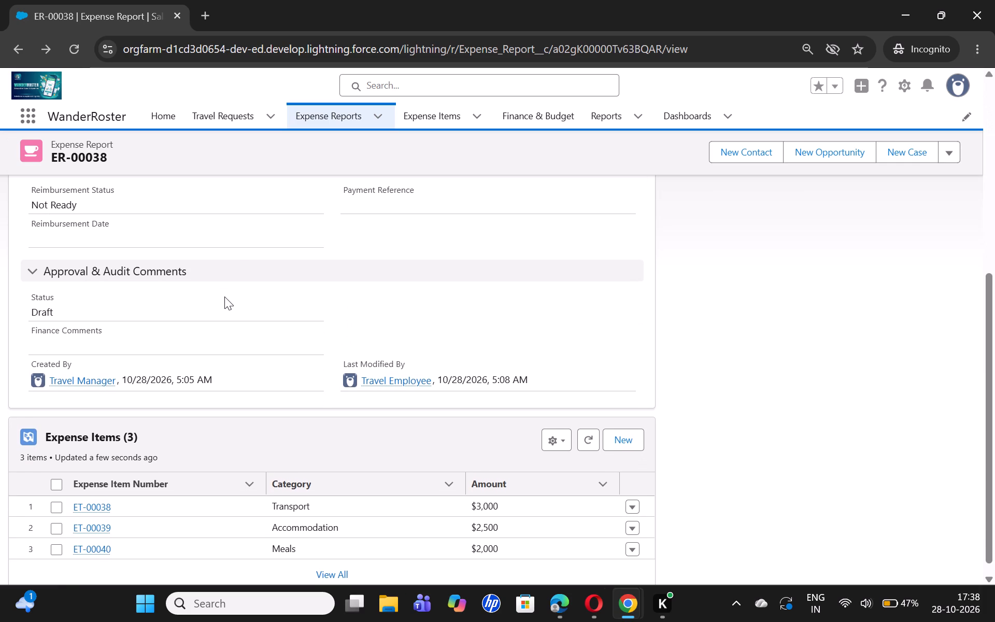
# Submit expense report ER-00038 for approval without a comment.
pyautogui.click(951, 151)
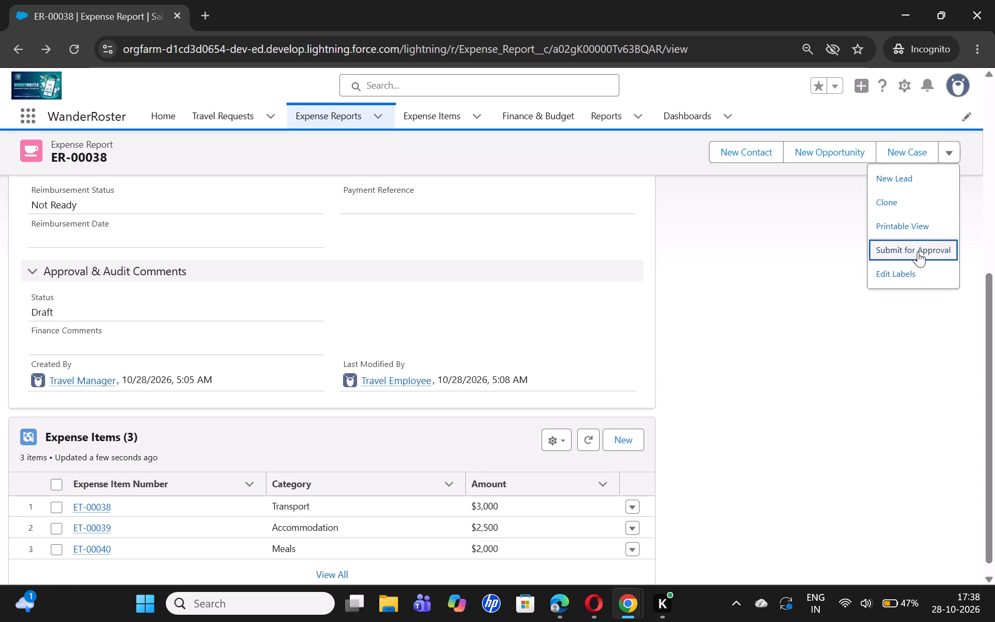
pyautogui.click(910, 253)
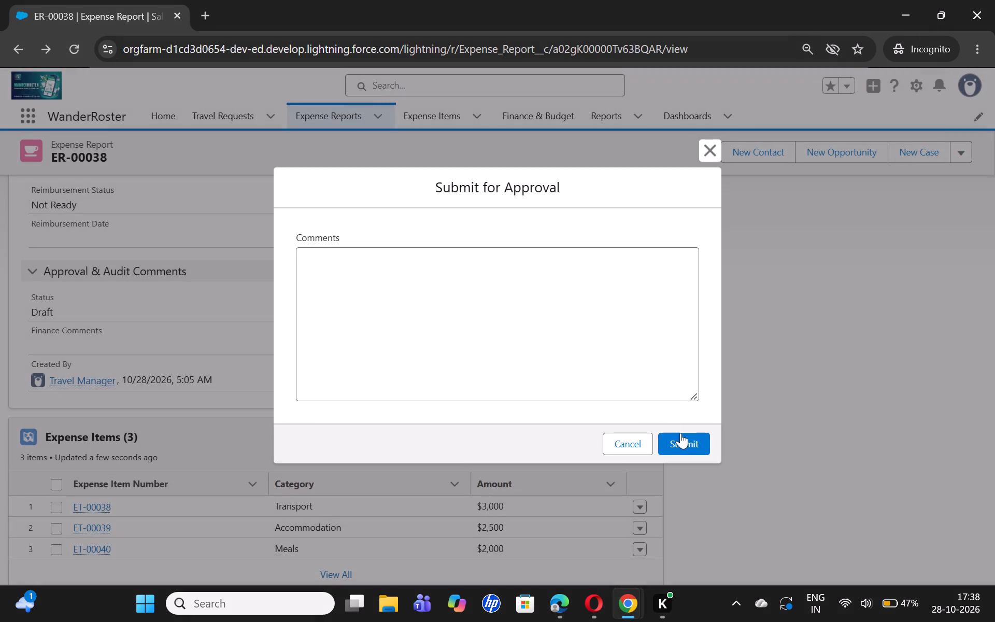
pyautogui.click(683, 433)
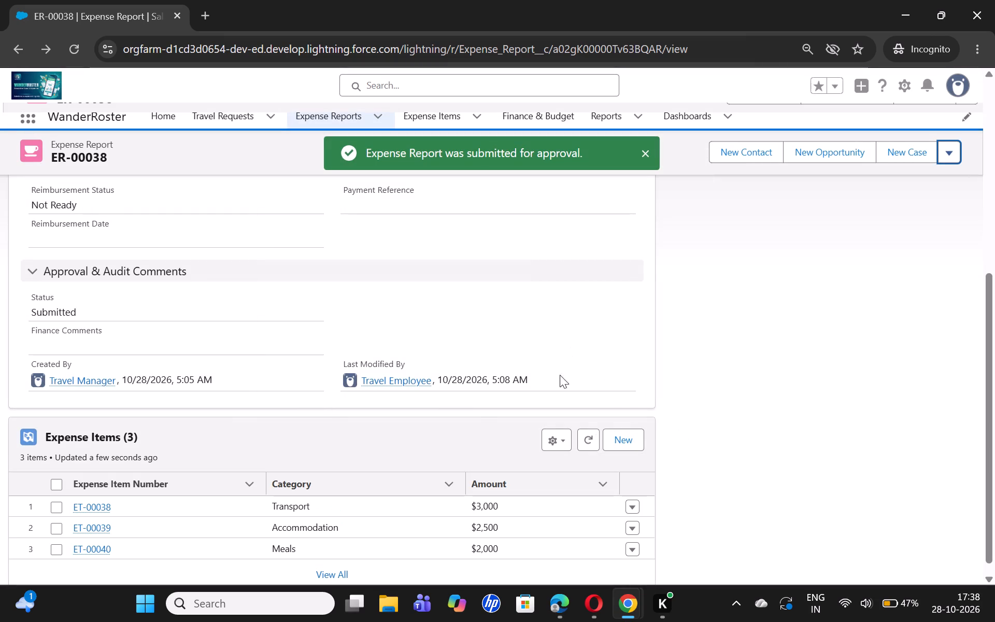
pyautogui.click(91, 501)
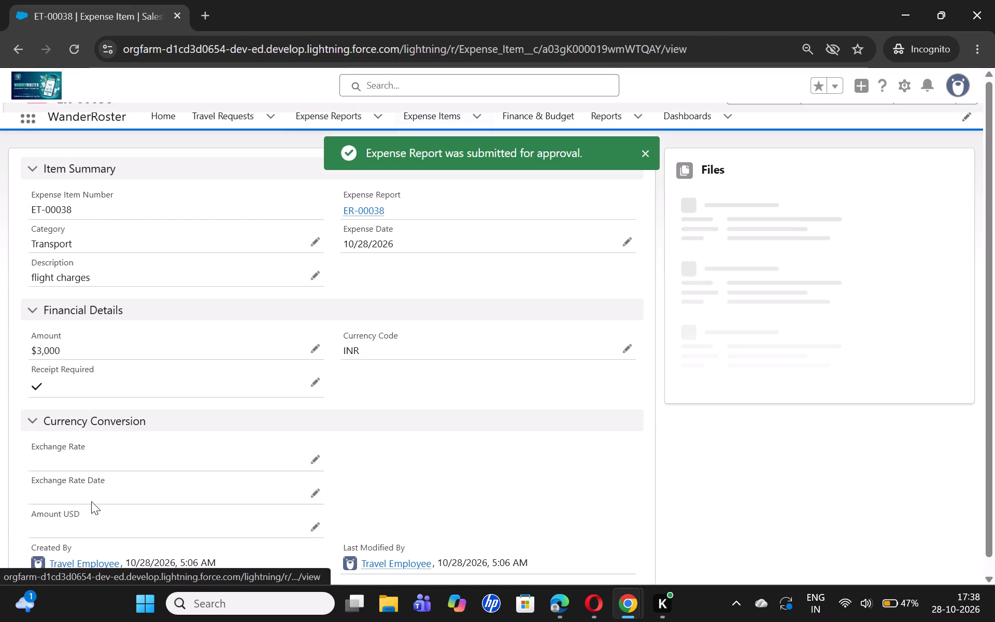
pyautogui.click(820, 224)
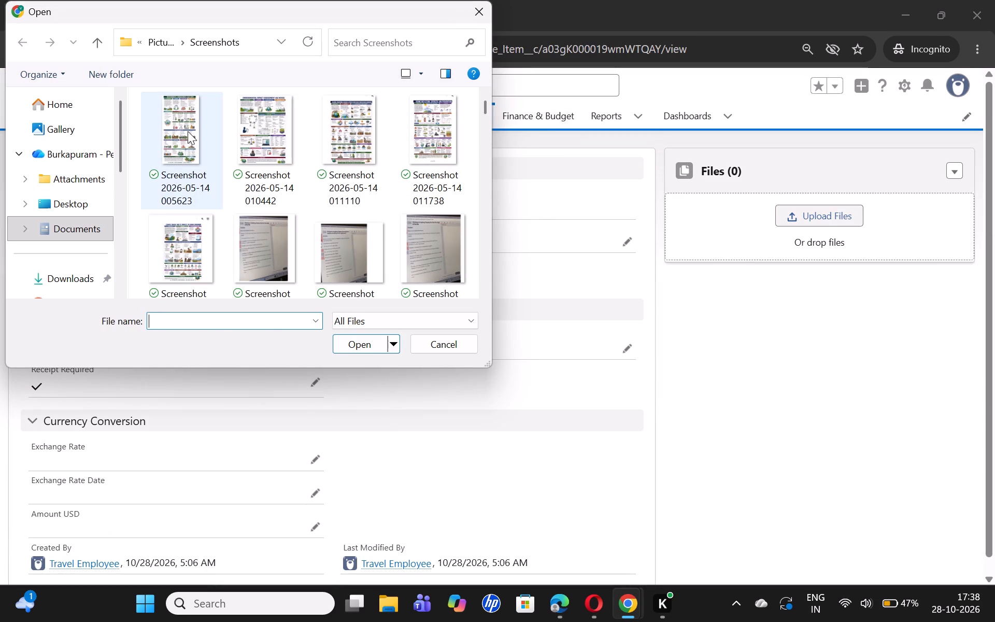
pyautogui.click(188, 131)
pyautogui.click(359, 350)
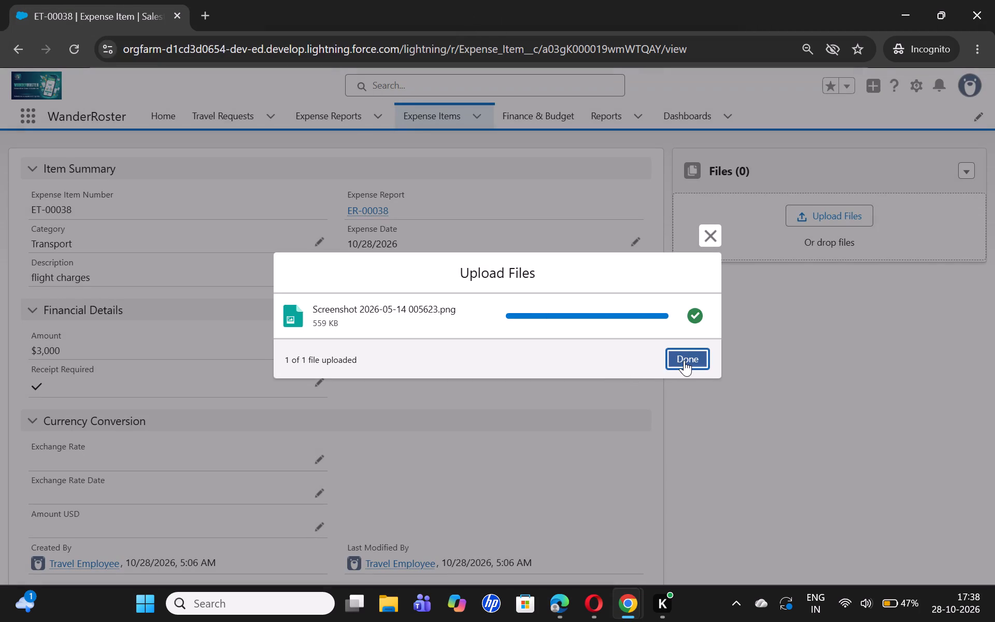
pyautogui.click(684, 360)
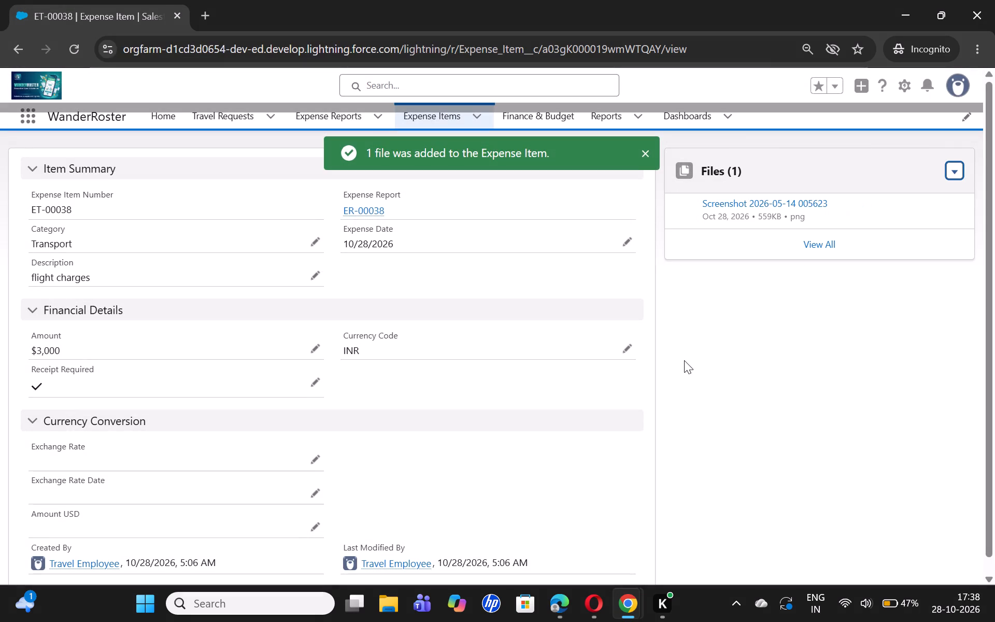
pyautogui.scroll(-2, 568, 383)
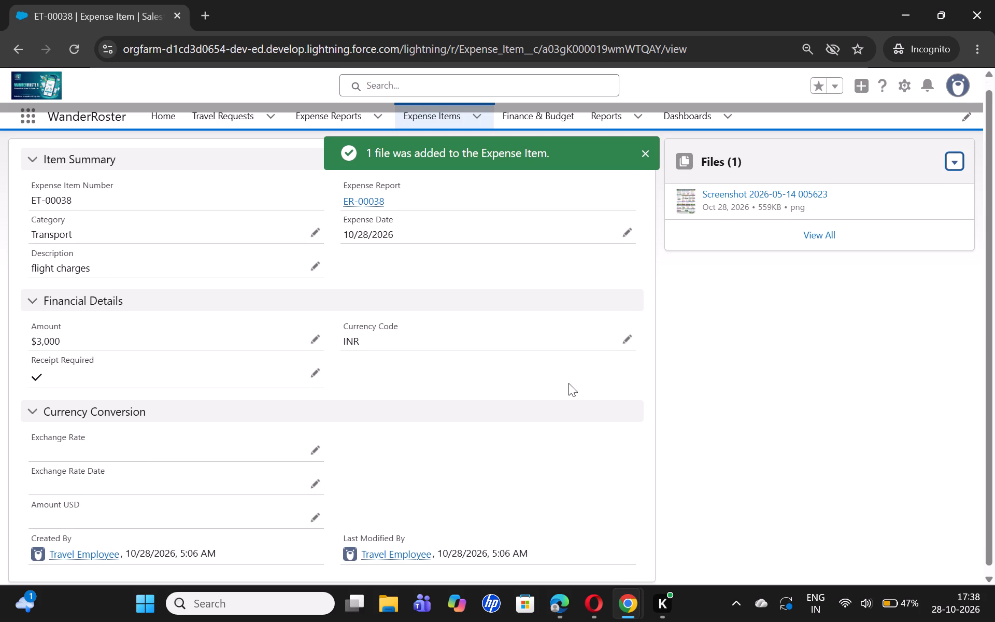
pyautogui.scroll(-2, 568, 383)
pyautogui.scroll(5, 568, 383)
# Switch to the Finance Team session in Opera and open the approval request for ER-00038 from its notification.
pyautogui.click(589, 617)
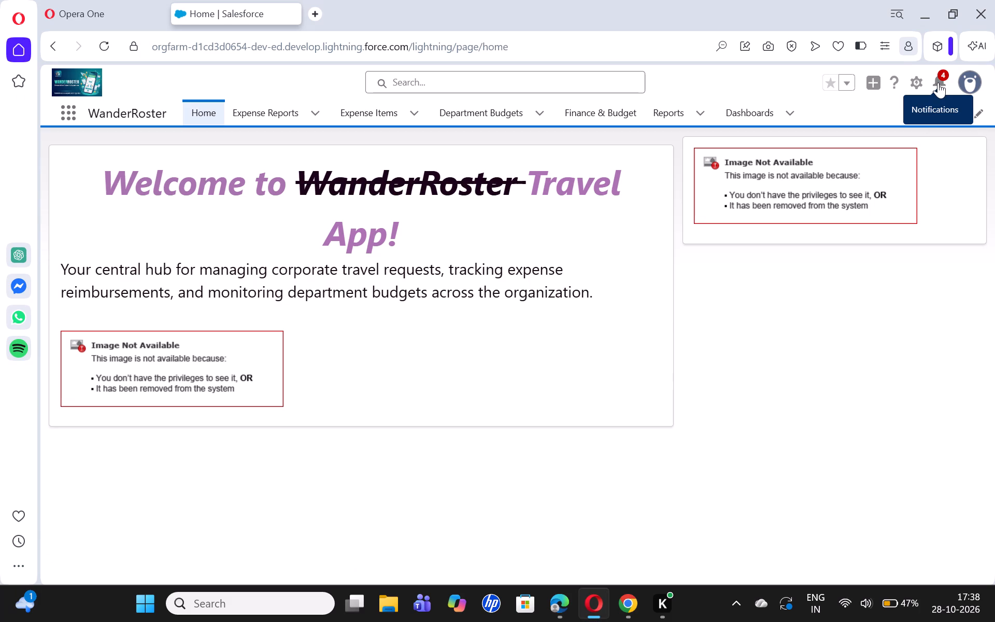
pyautogui.click(938, 82)
pyautogui.click(793, 158)
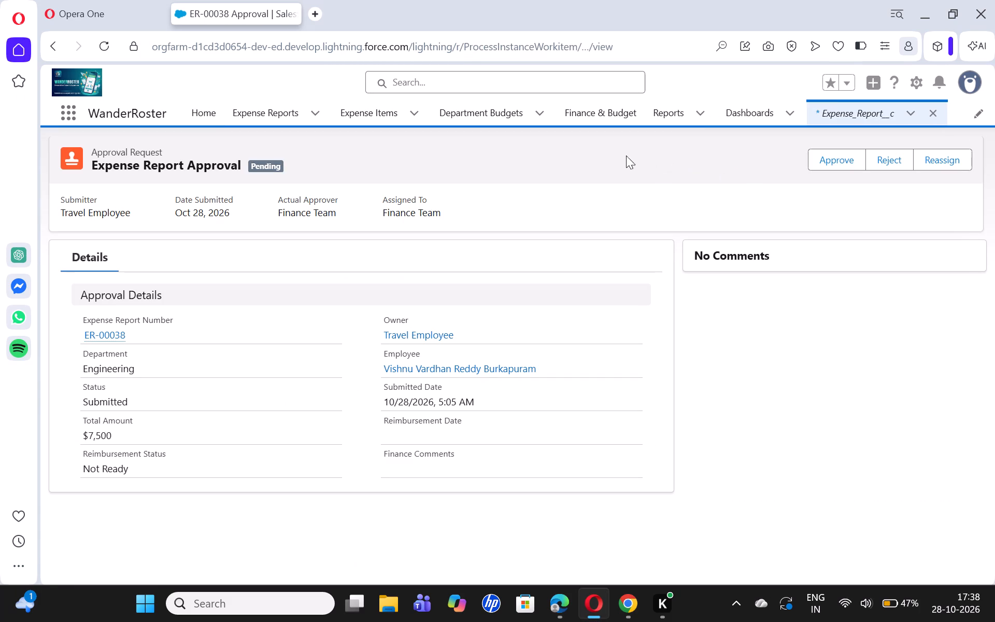
# Open expense report ER-00038 from the recently viewed expense reports and close the temporary approval request tab.
pyautogui.click(275, 120)
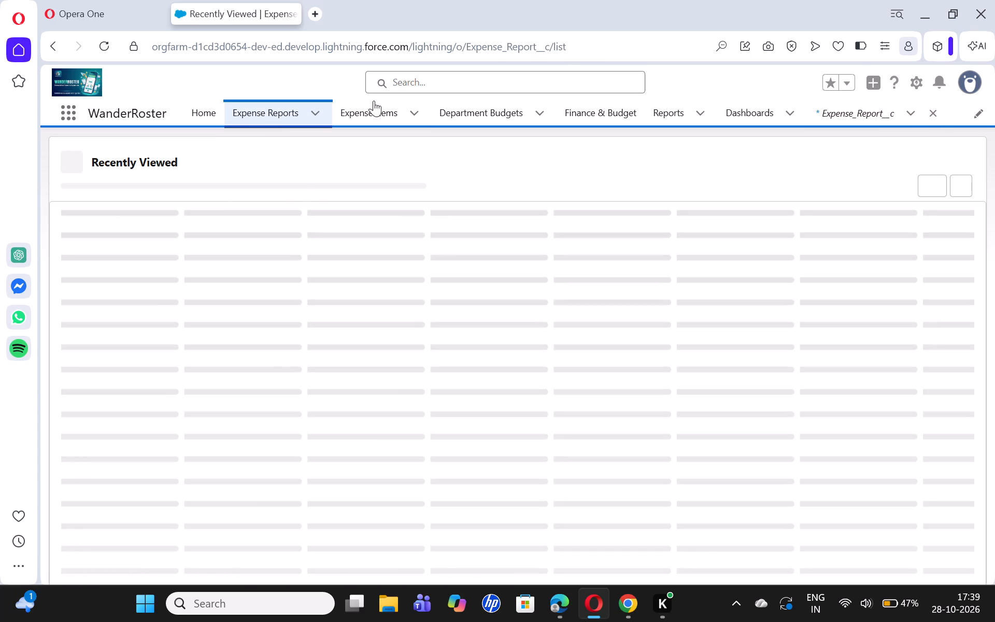
pyautogui.click(133, 243)
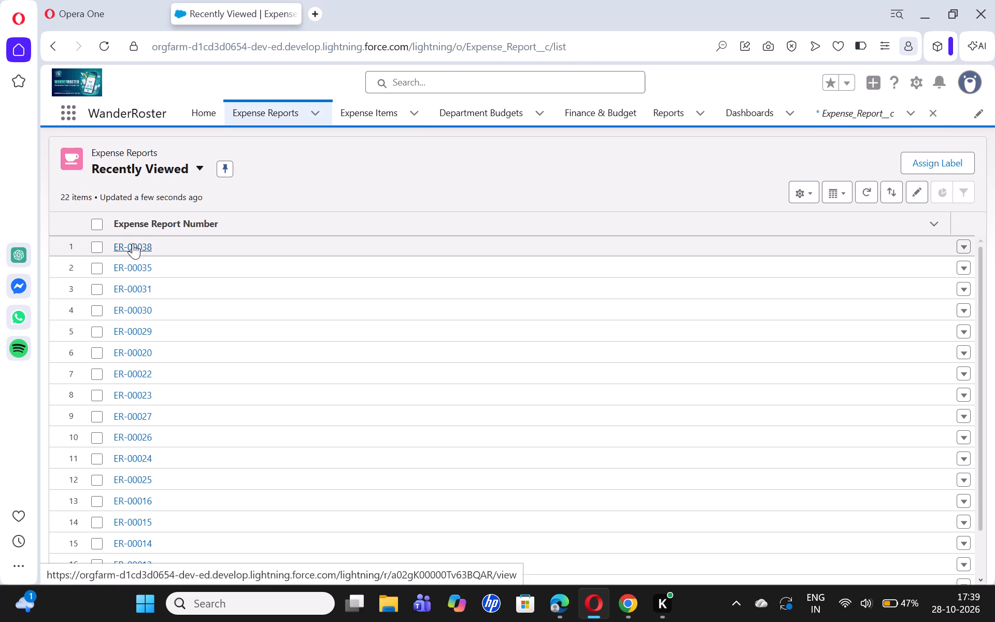
pyautogui.click(933, 114)
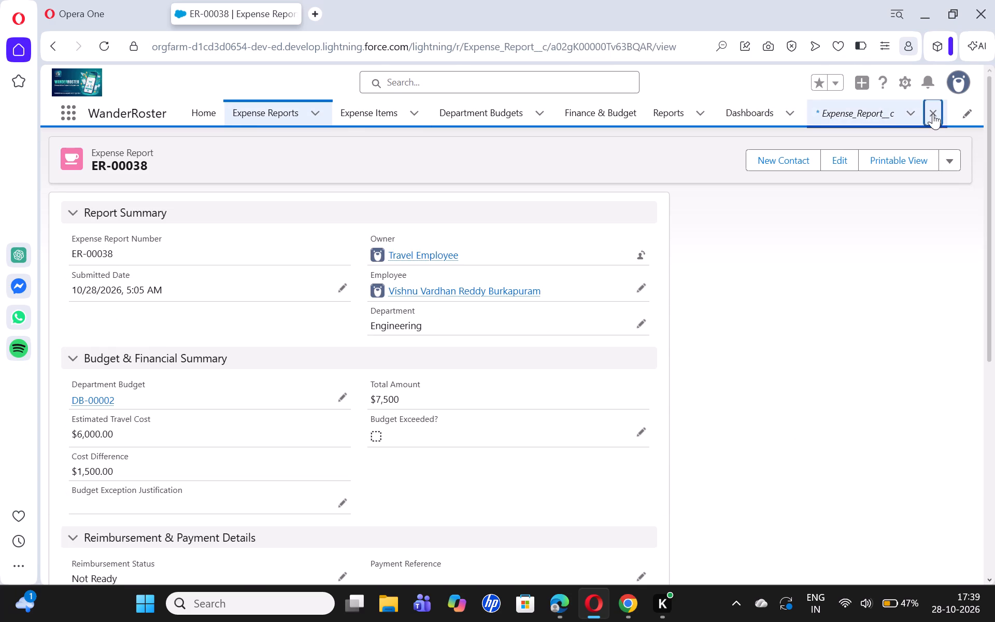
# Open the report's Transport item ET-00038, preview its attached receipt file, and return to the expense report.
pyautogui.scroll(-4, 510, 398)
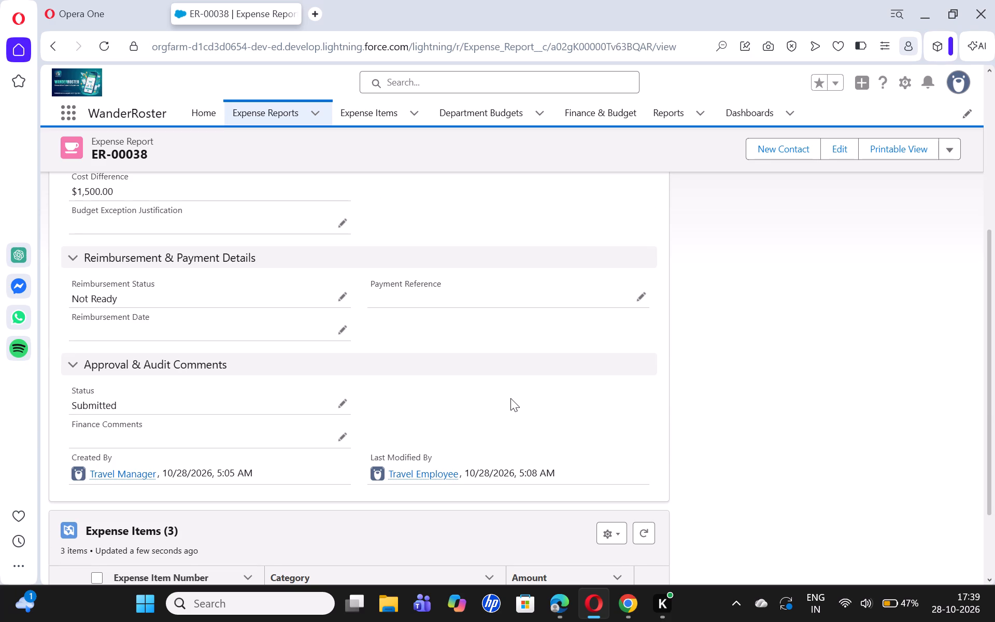
pyautogui.scroll(-5, 510, 398)
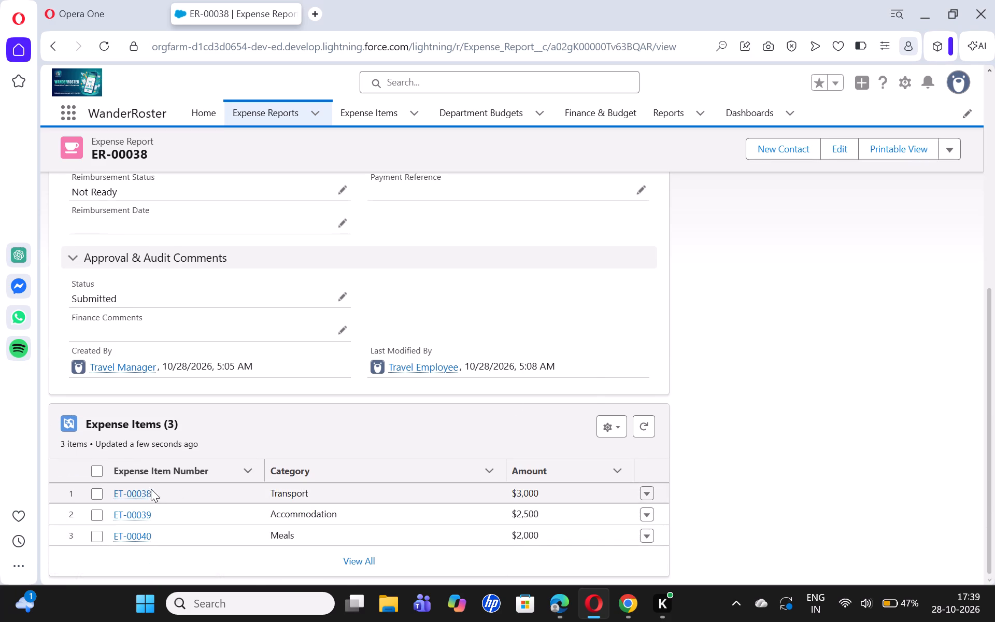
pyautogui.click(137, 489)
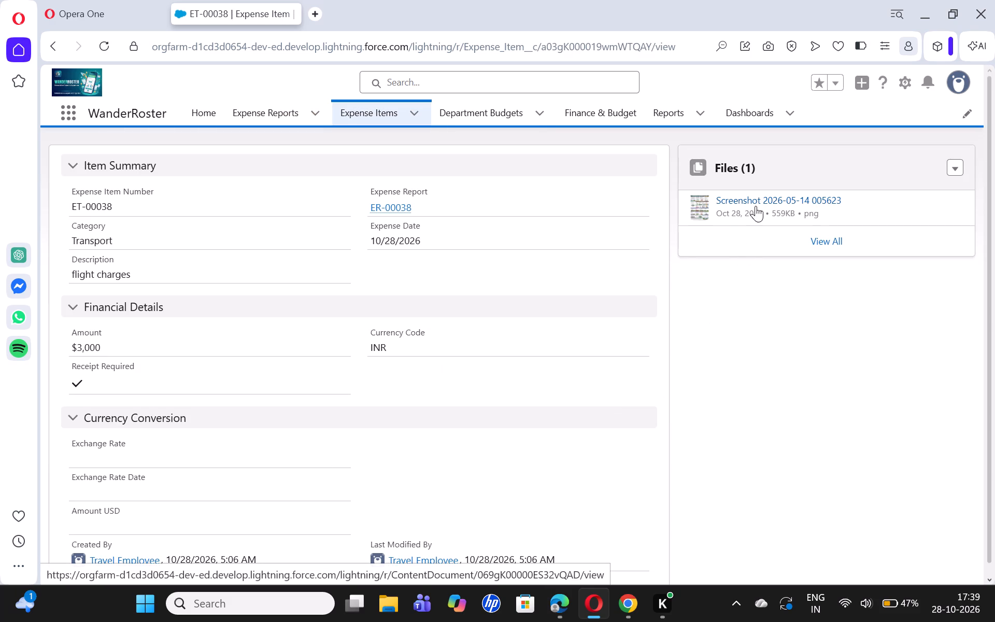
pyautogui.click(756, 206)
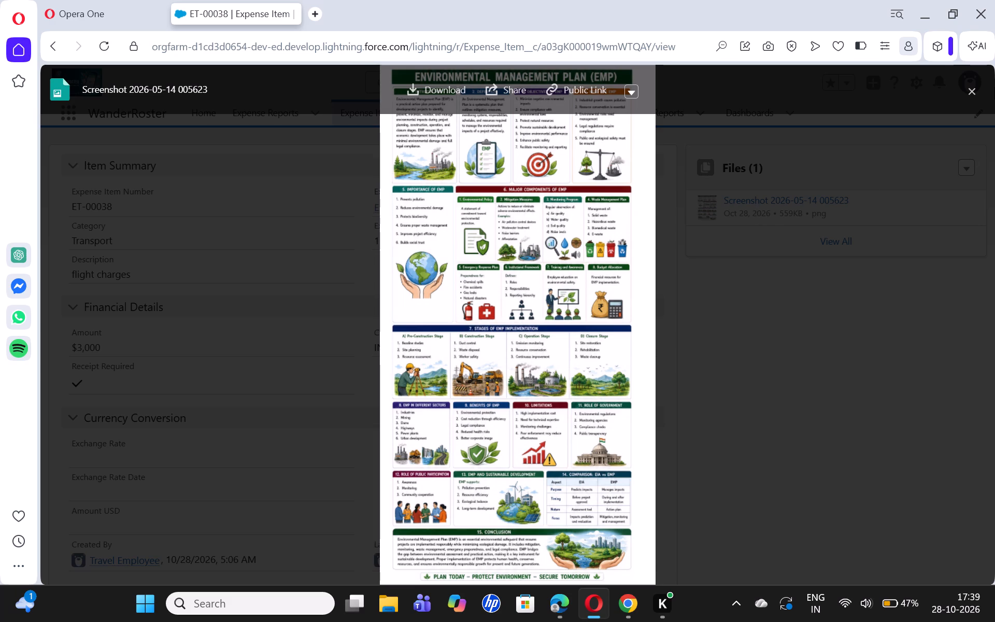
pyautogui.click(976, 87)
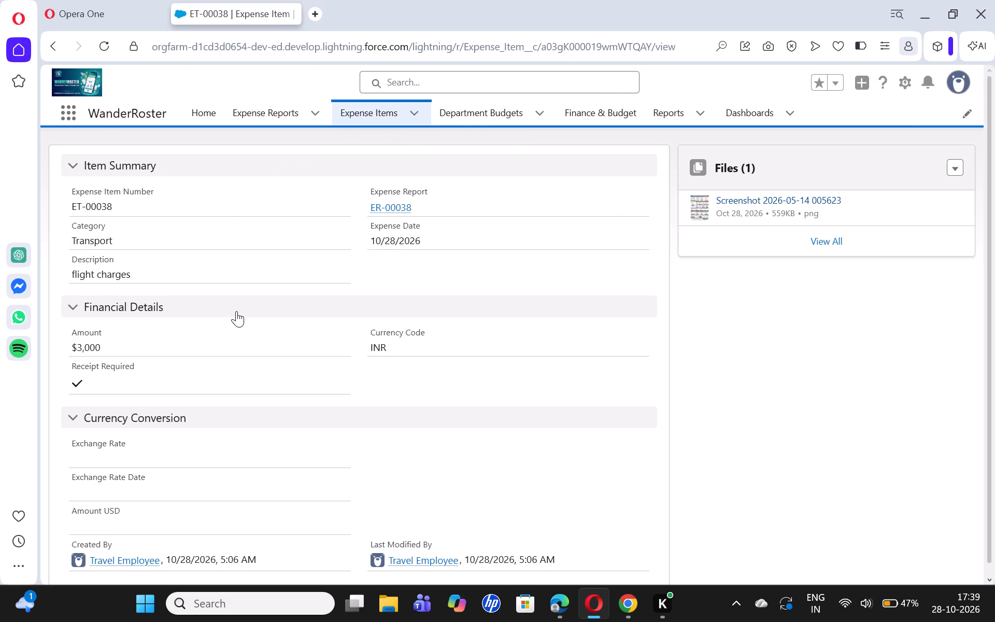
pyautogui.click(52, 55)
pyautogui.scroll(-3, 334, 478)
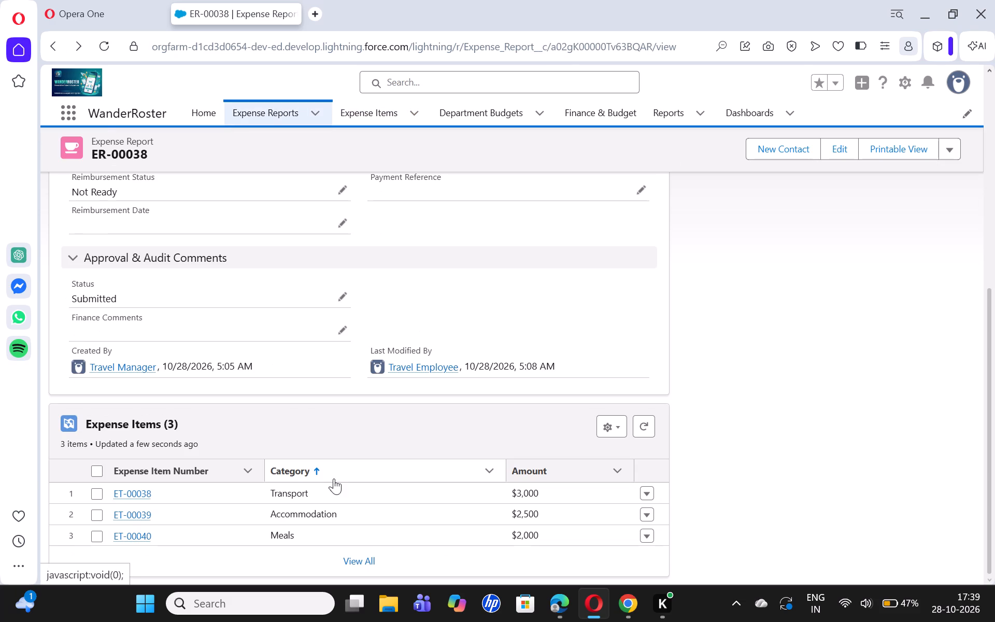
pyautogui.scroll(-2, 334, 478)
# Switch to the employee session in Chrome and reopen the Transport item ET-00038 from the expense report.
pyautogui.click(655, 541)
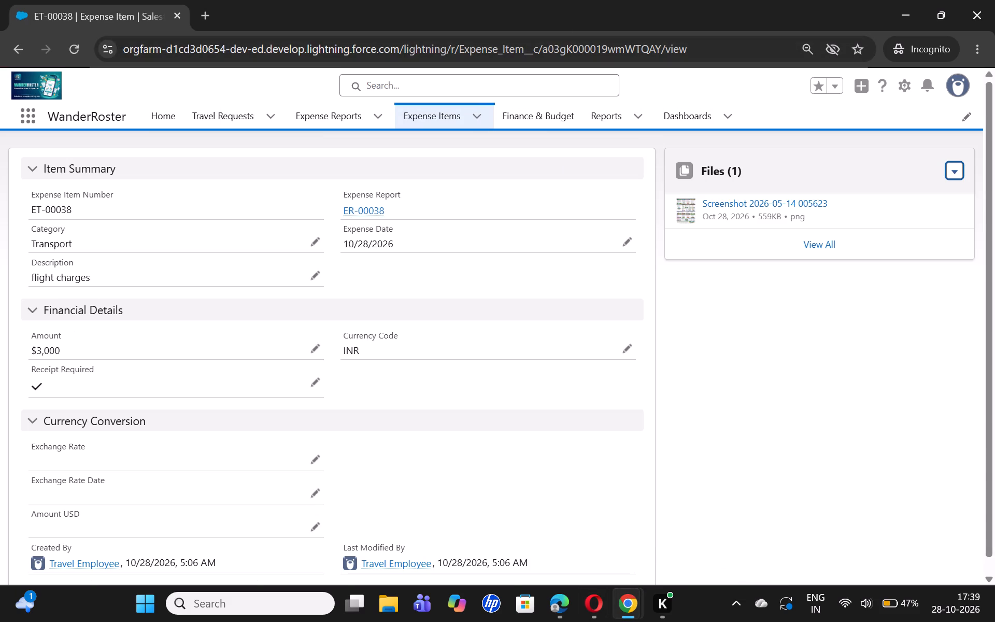
pyautogui.scroll(7, 182, 378)
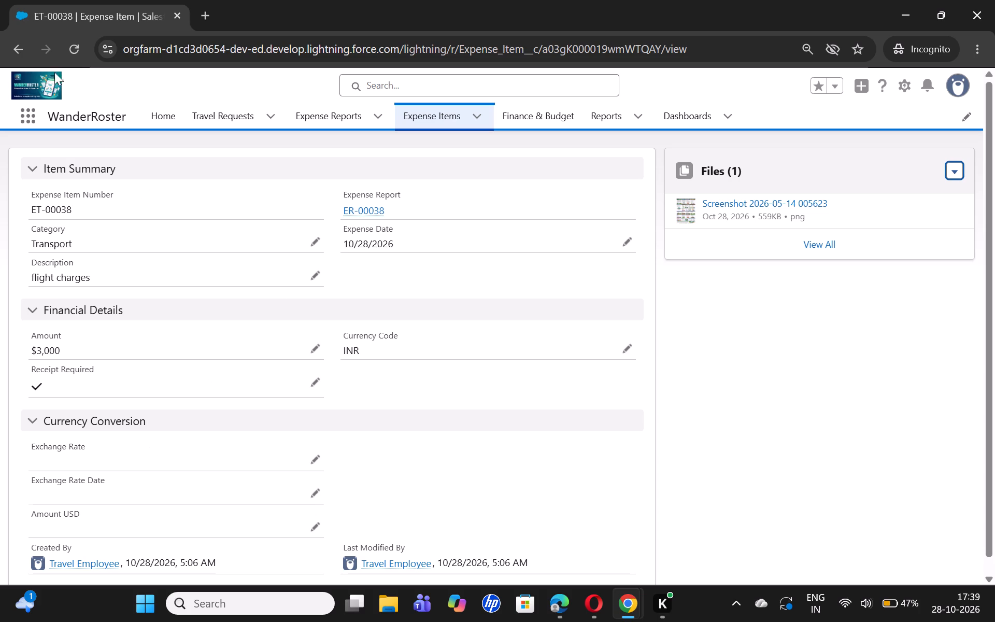
pyautogui.click(8, 56)
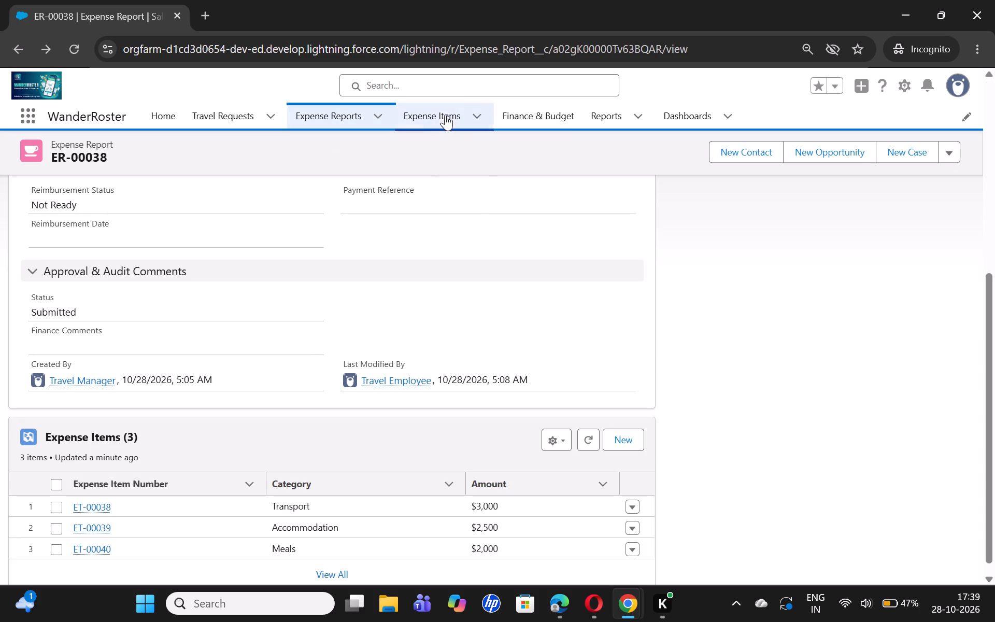
pyautogui.click(93, 505)
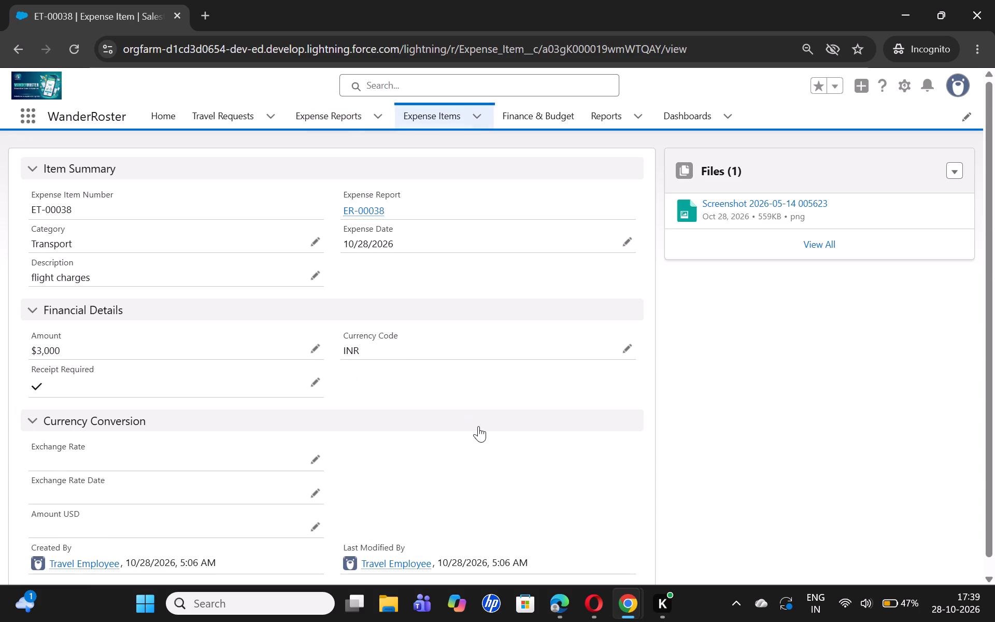
# Switch to the Finance Team session in Opera, check Transport item ET-00038 from the expense report, and return to report ER-00038.
pyautogui.click(602, 599)
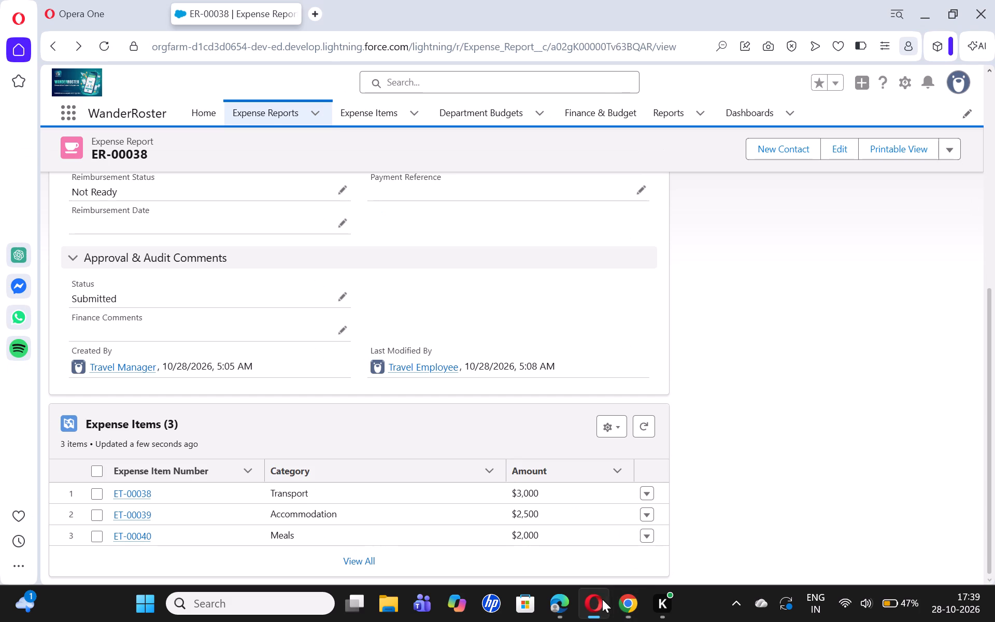
pyautogui.scroll(-6, 611, 329)
pyautogui.scroll(1, 575, 221)
pyautogui.click(135, 494)
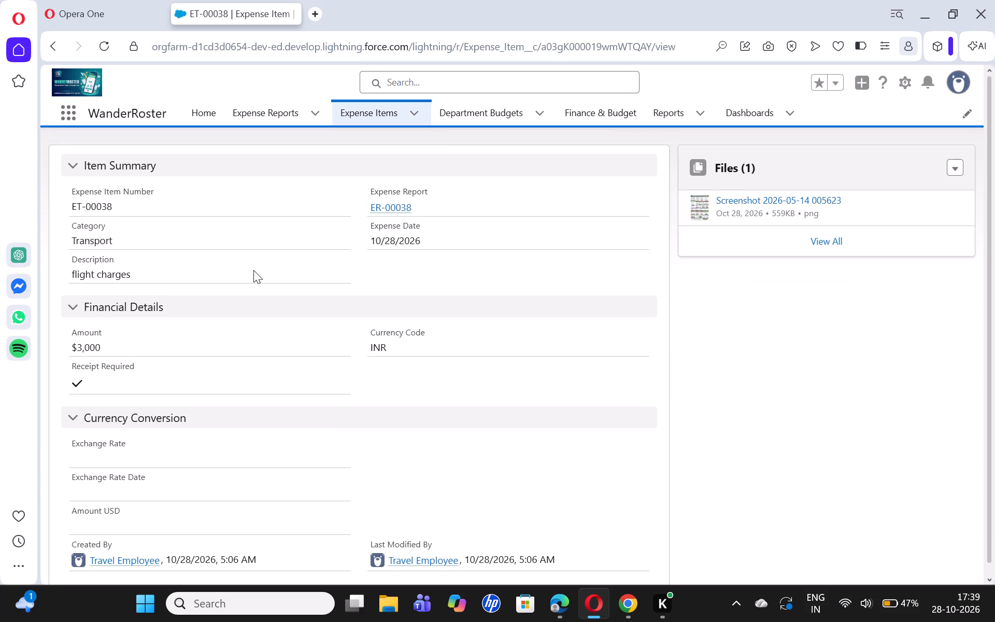
pyautogui.click(44, 54)
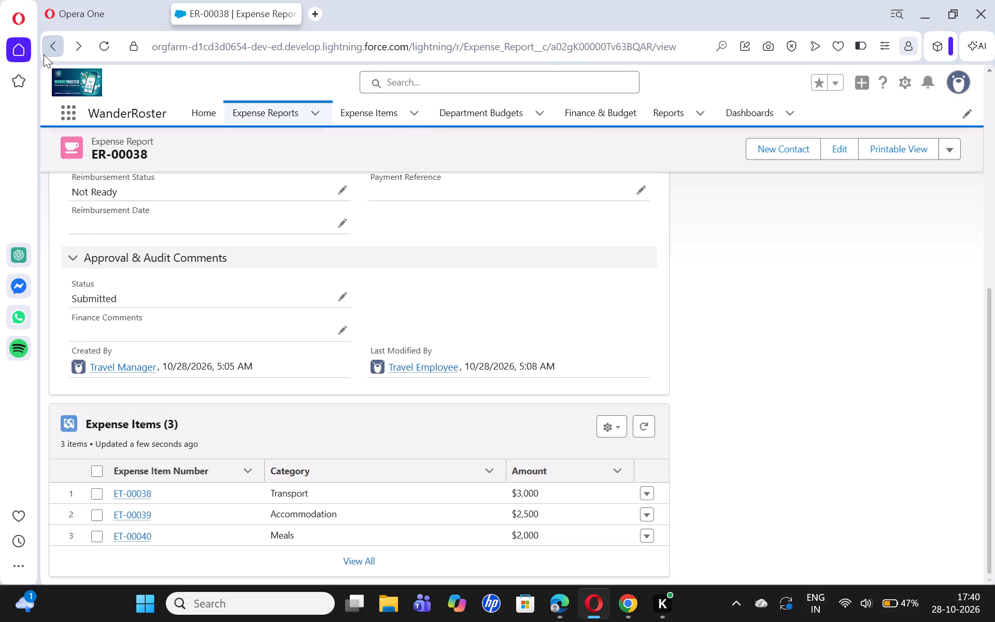
pyautogui.scroll(-7, 398, 417)
pyautogui.scroll(8, 398, 417)
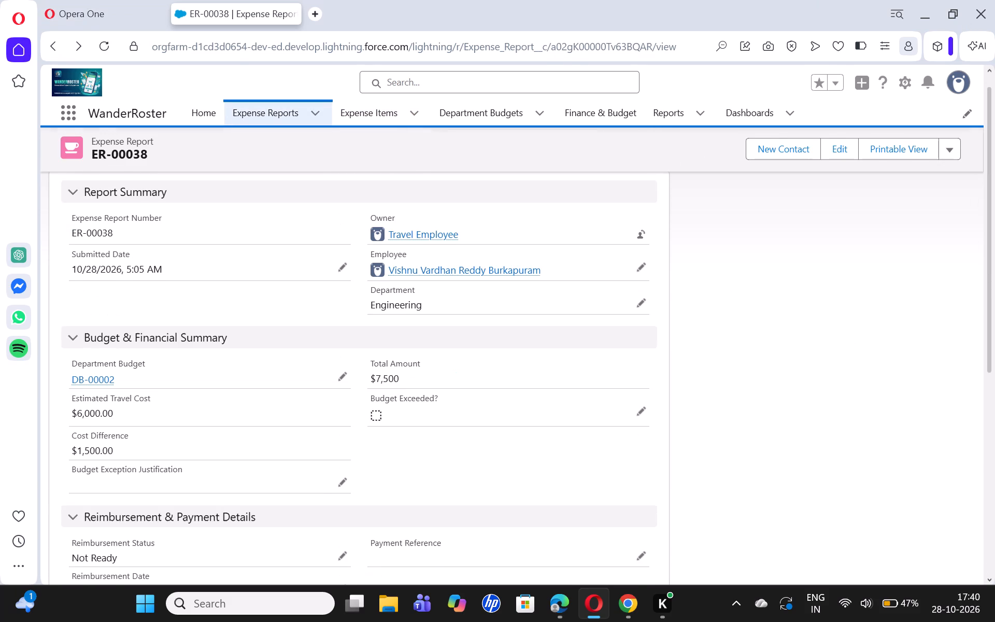
# Open the ER-00038 approval request from its notification and approve it without comments.
pyautogui.click(927, 75)
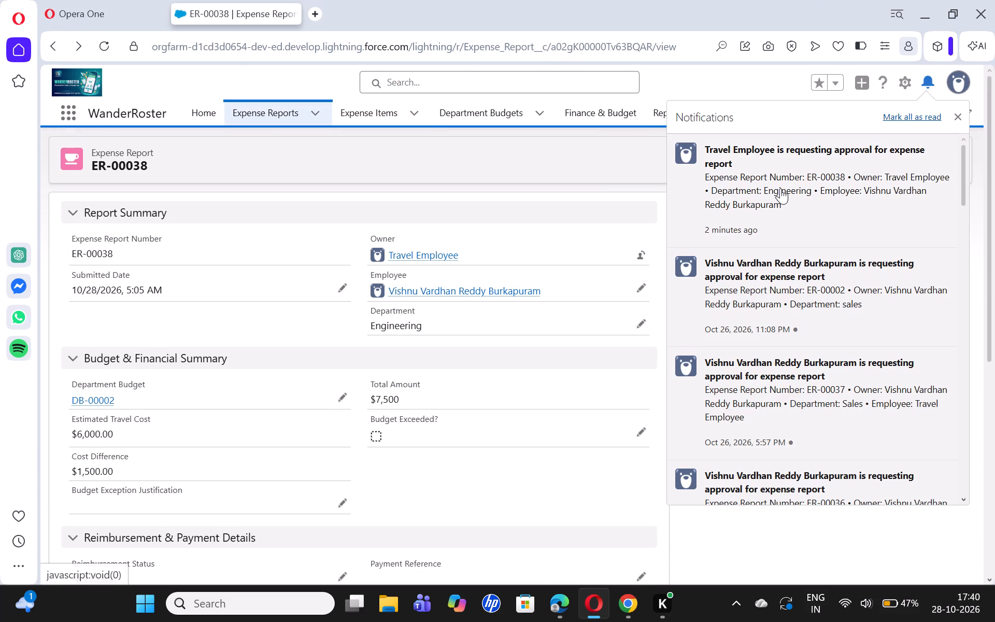
pyautogui.click(780, 188)
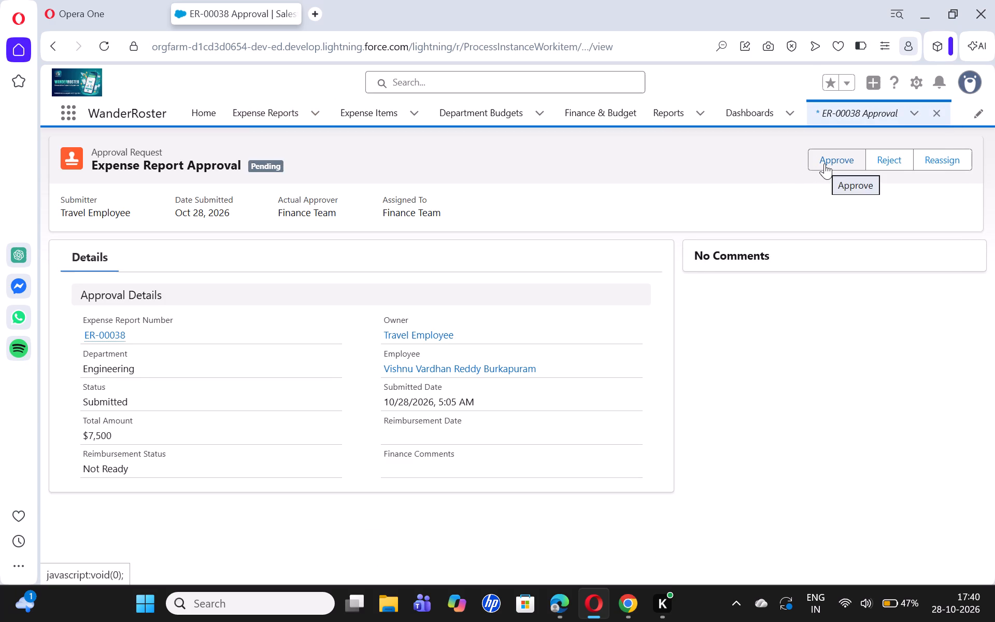
pyautogui.click(825, 163)
pyautogui.click(685, 446)
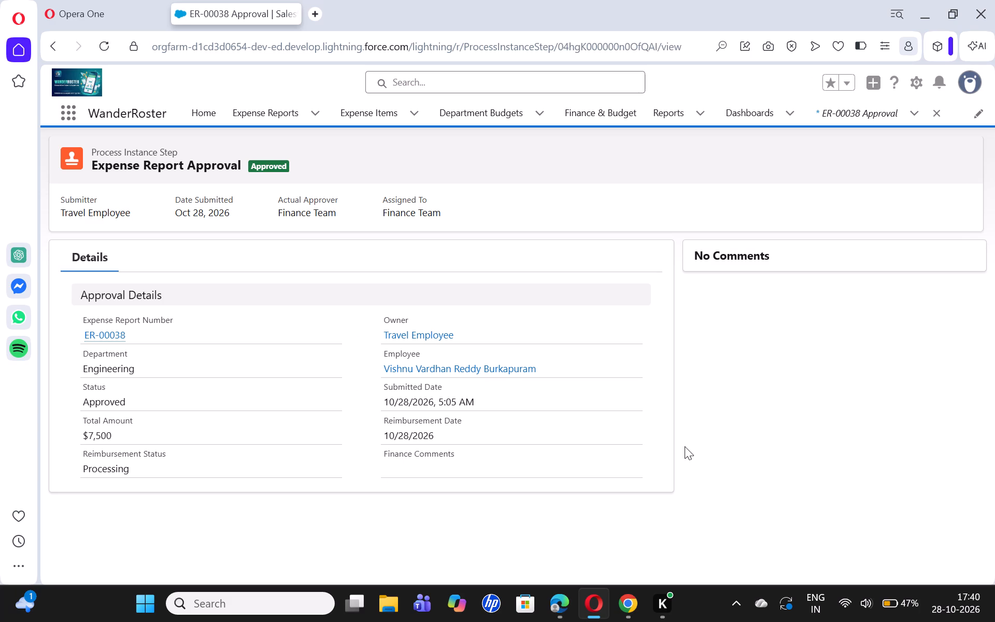
# Switch to the employee session in Chrome, reload it, and review the reimbursement and approval details of expense report ER-00038.
pyautogui.click(646, 539)
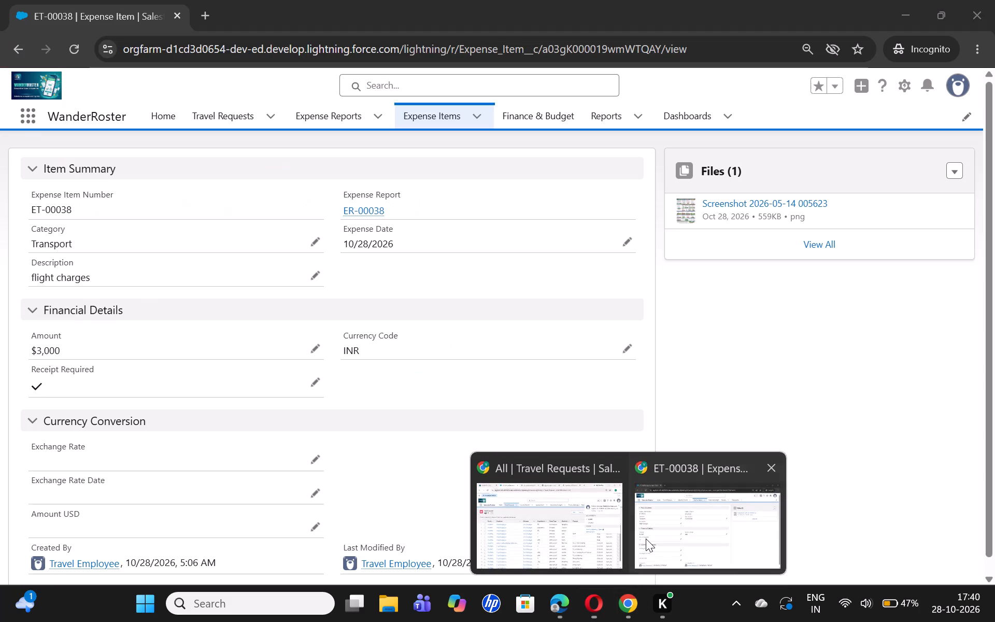
pyautogui.click(70, 50)
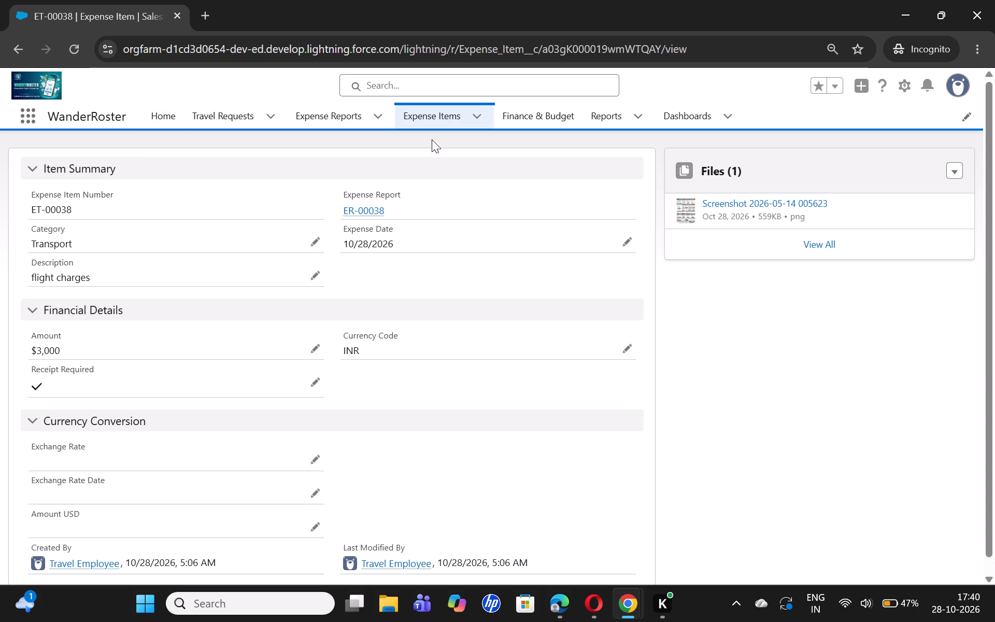
pyautogui.click(339, 112)
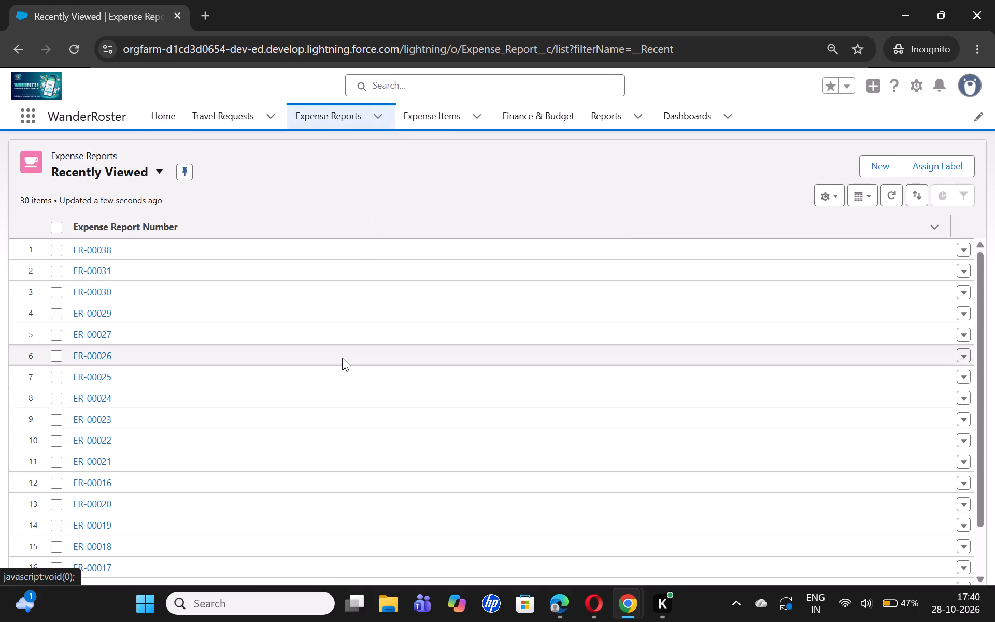
pyautogui.click(81, 252)
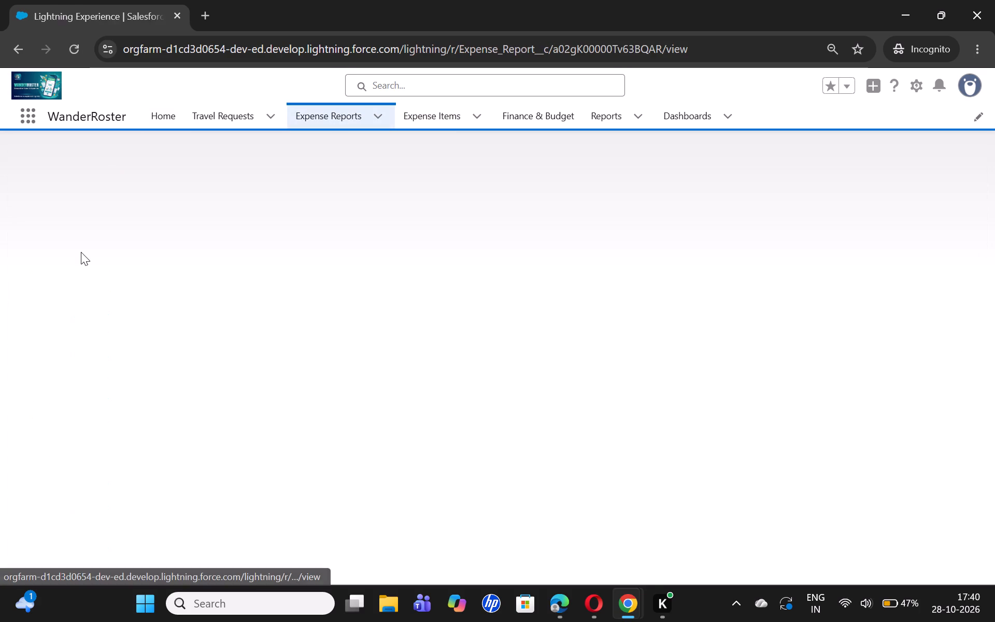
pyautogui.scroll(-7, 228, 443)
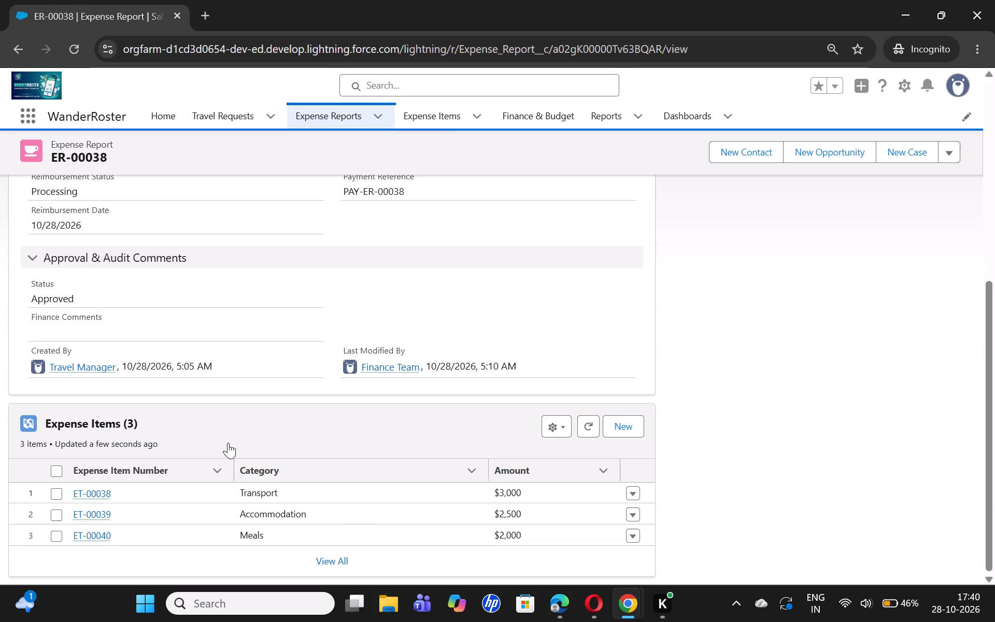
pyautogui.hscroll(2, 228, 443)
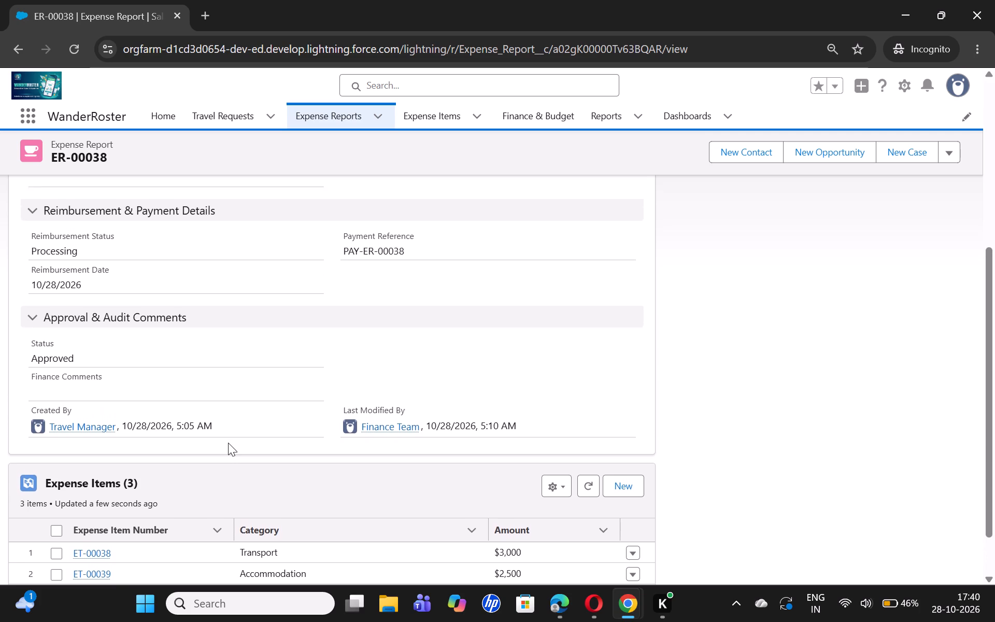
pyautogui.hscroll(3, 228, 443)
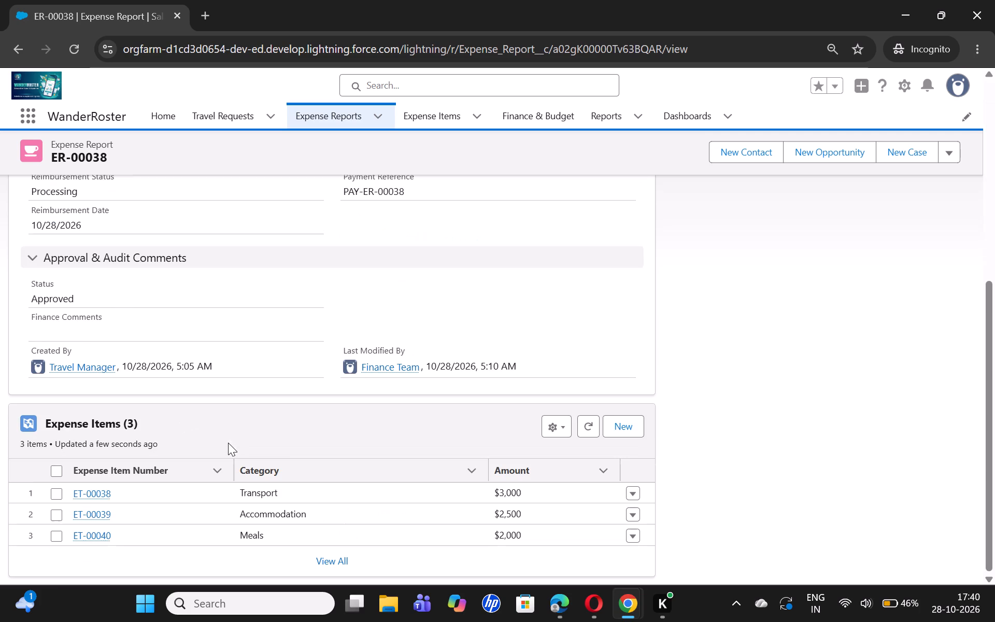
# Open Transport item ET-00038 from the expense report and review its details.
pyautogui.click(103, 489)
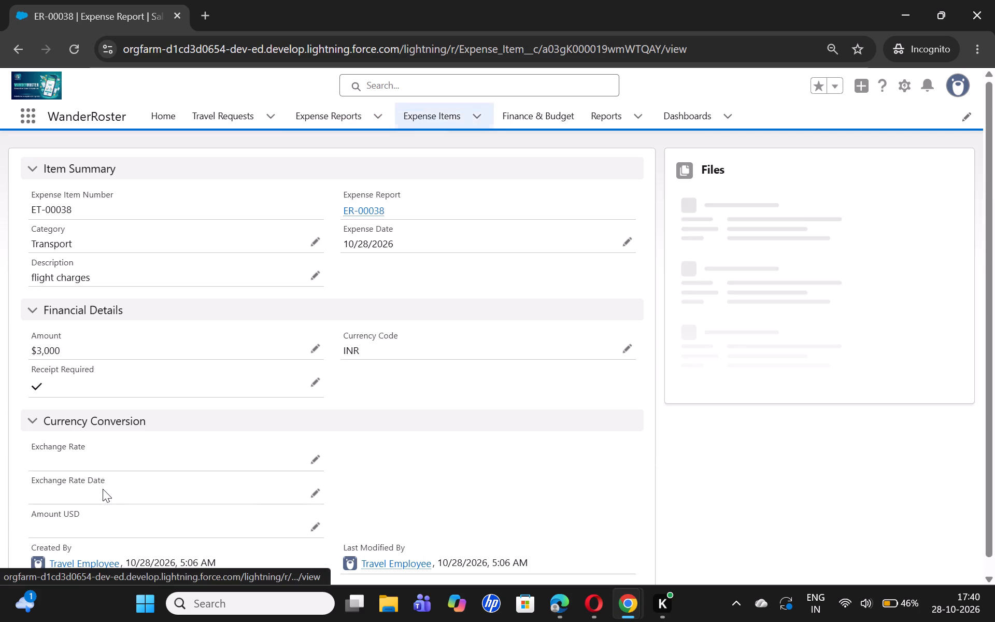
pyautogui.scroll(-2, 103, 489)
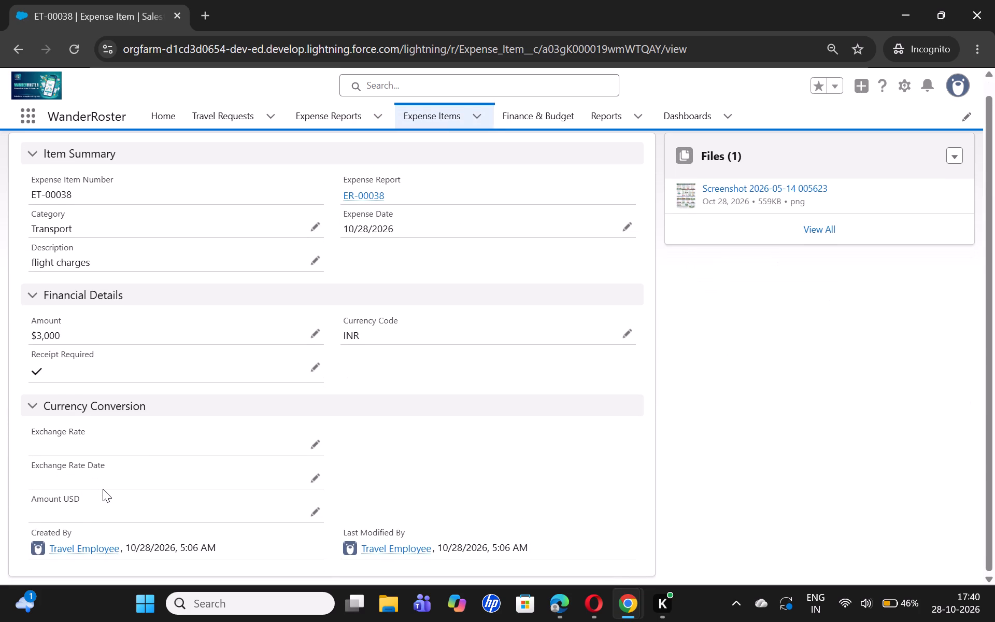
pyautogui.scroll(-1, 103, 489)
pyautogui.scroll(8, 390, 259)
# Start a new expense item for report ER-00038 with category Transport and expense date 10/28/2026.
pyautogui.click(480, 116)
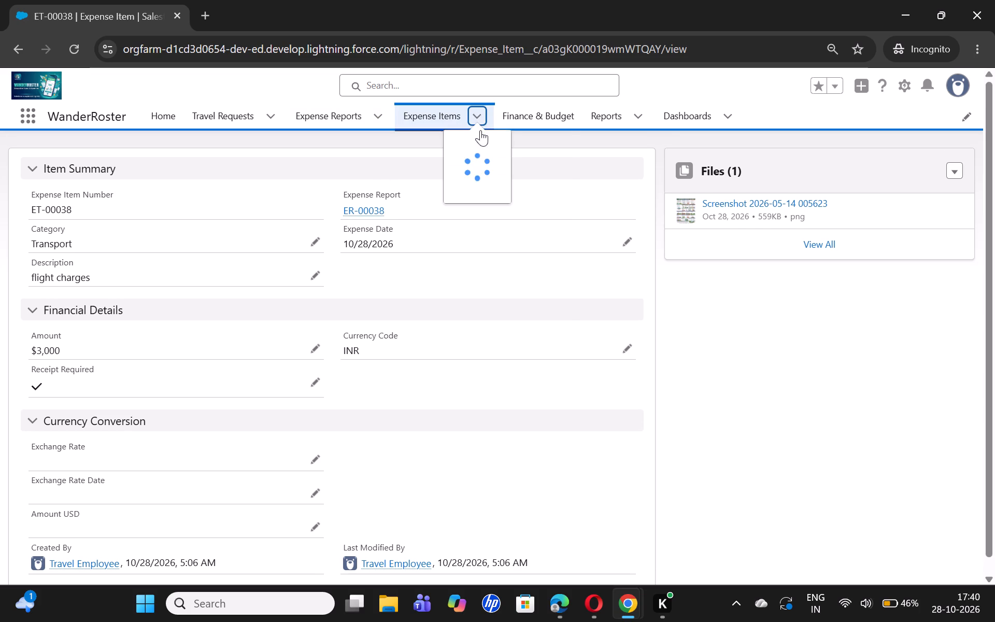
pyautogui.click(466, 146)
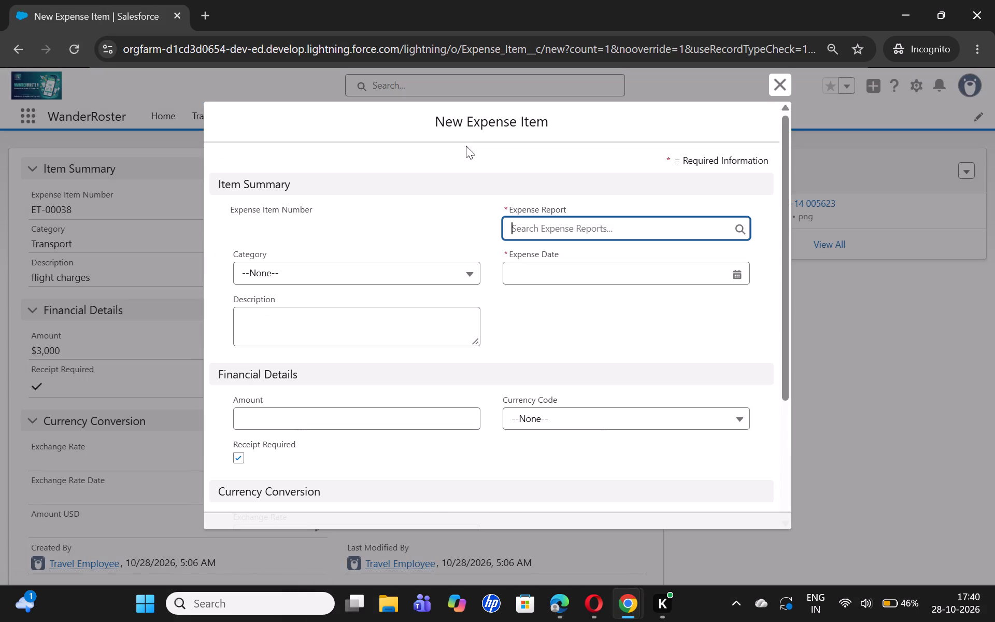
pyautogui.scroll(-5, 457, 338)
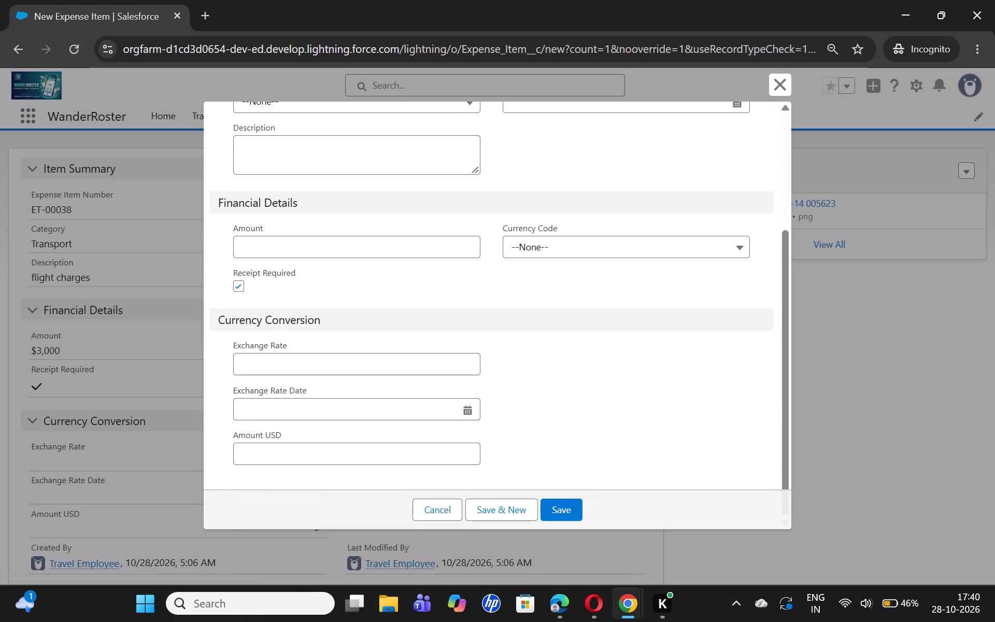
pyautogui.scroll(4, 457, 338)
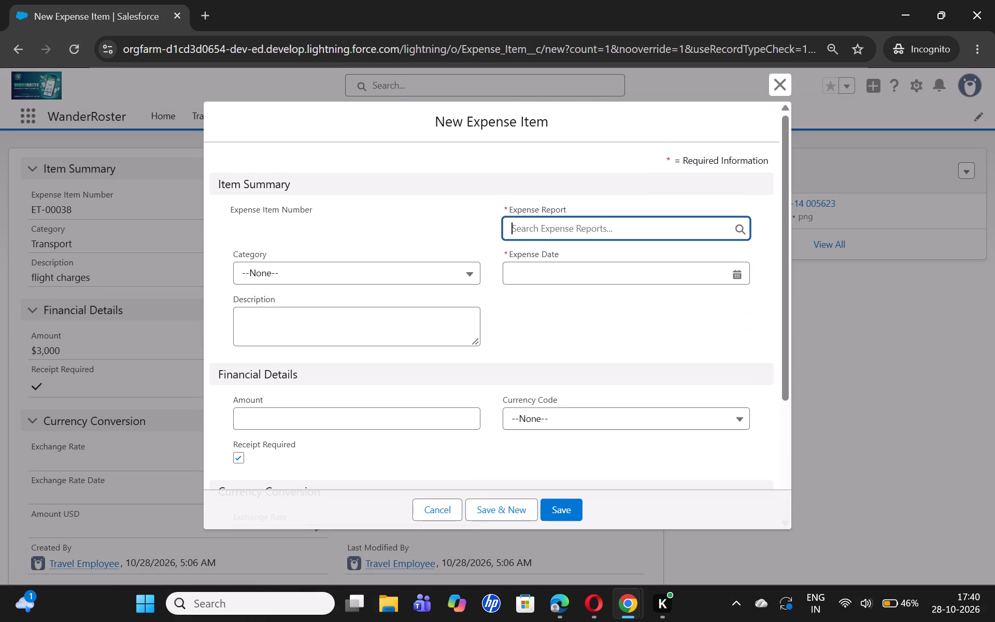
pyautogui.click(564, 226)
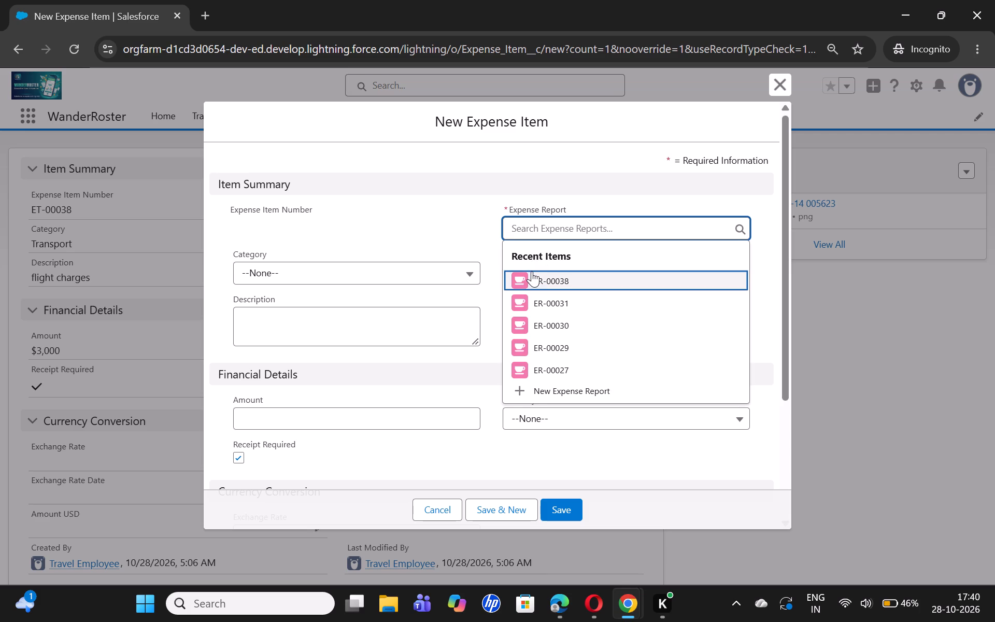
pyautogui.click(532, 271)
pyautogui.click(412, 277)
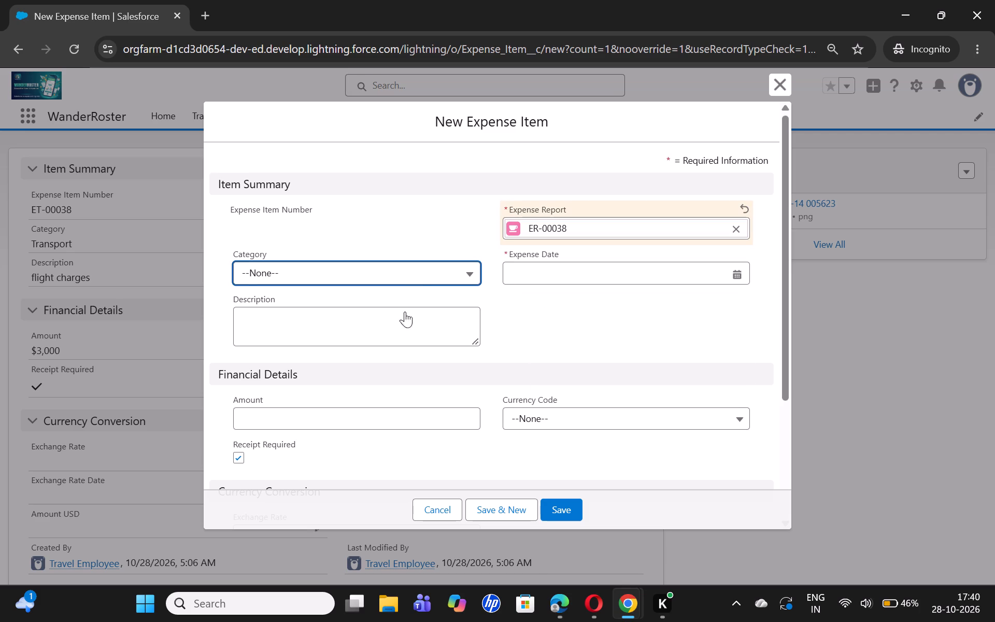
pyautogui.click(404, 323)
pyautogui.click(536, 279)
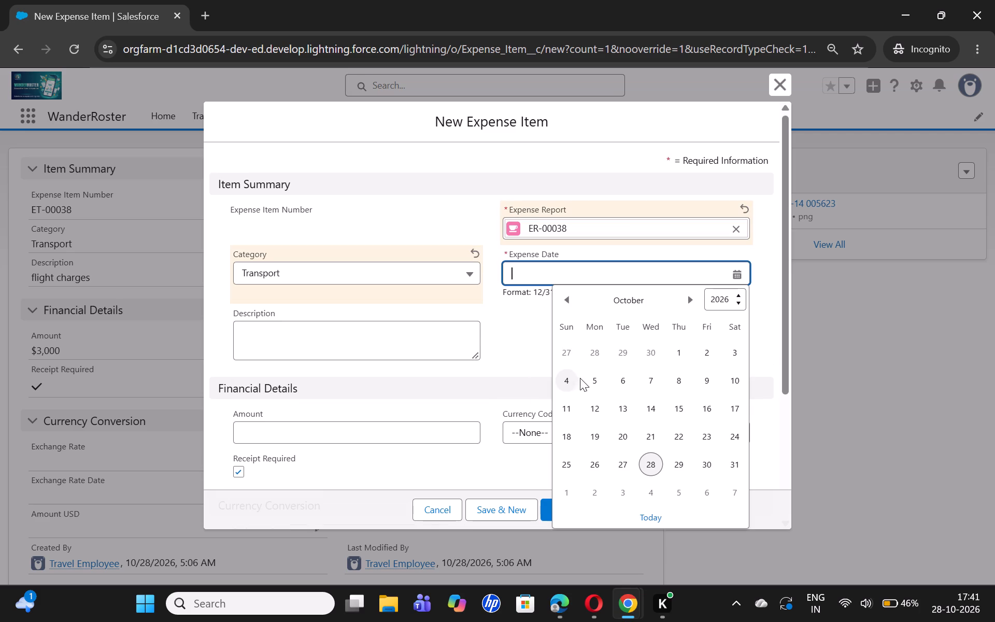
pyautogui.click(650, 466)
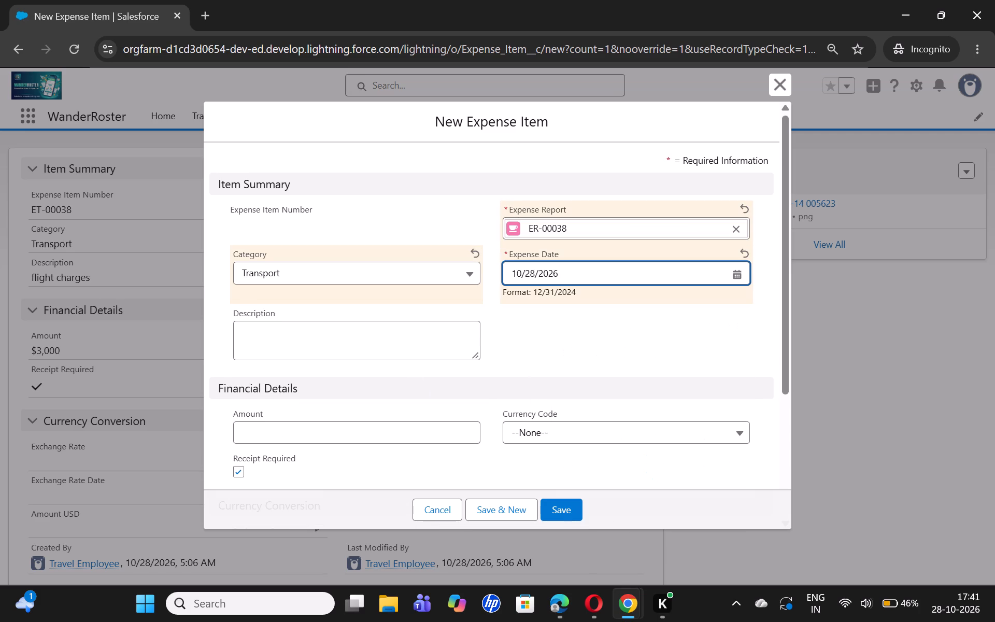
# Fill in the new expense item with description 222, amount 500 and currency code INR.
pyautogui.click(383, 349)
pyautogui.write('222')
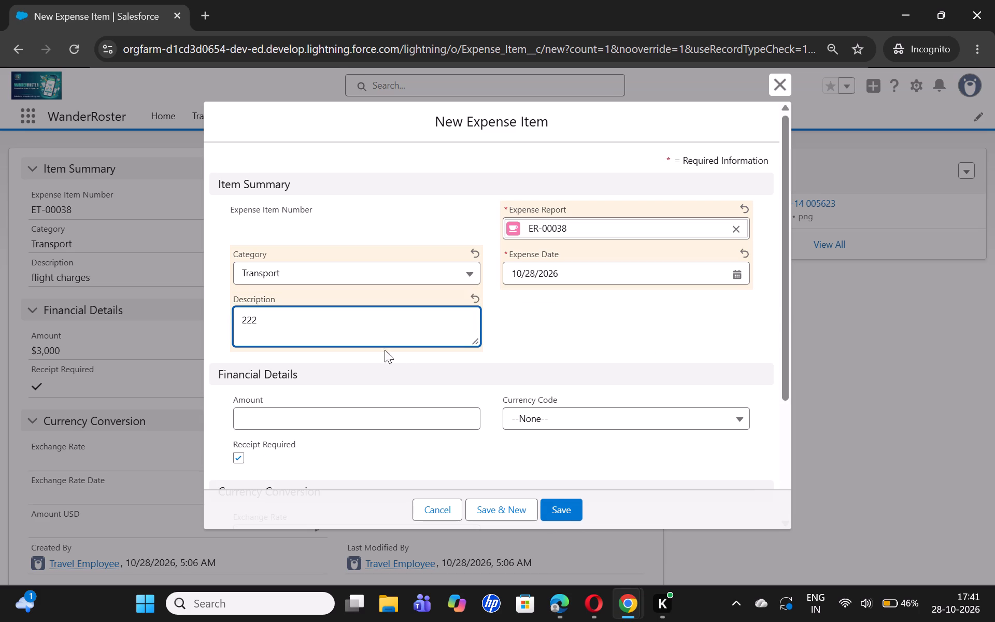
pyautogui.click(435, 417)
pyautogui.write('2345')
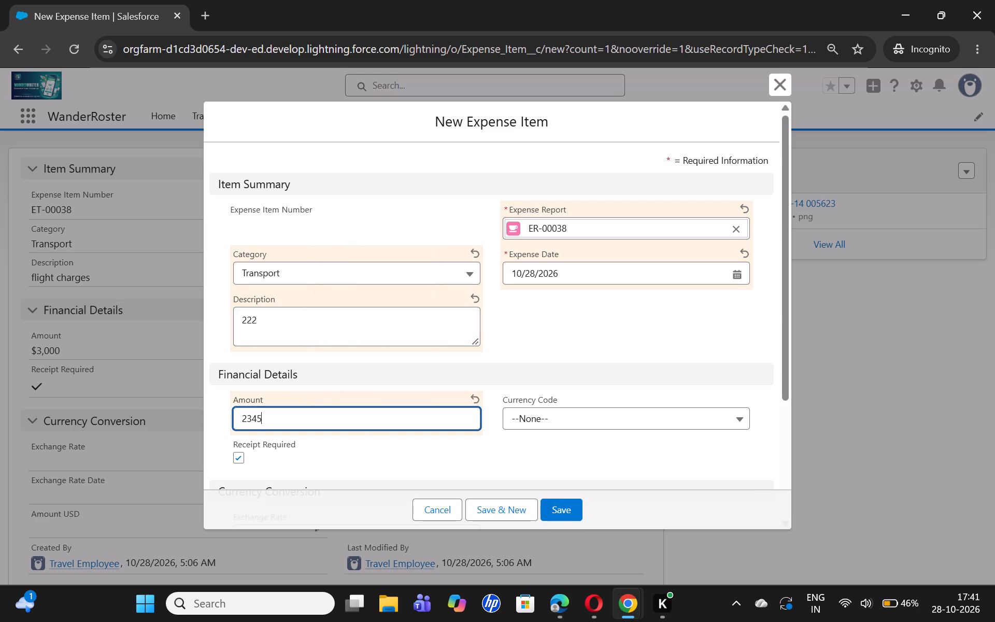
pyautogui.click(548, 413)
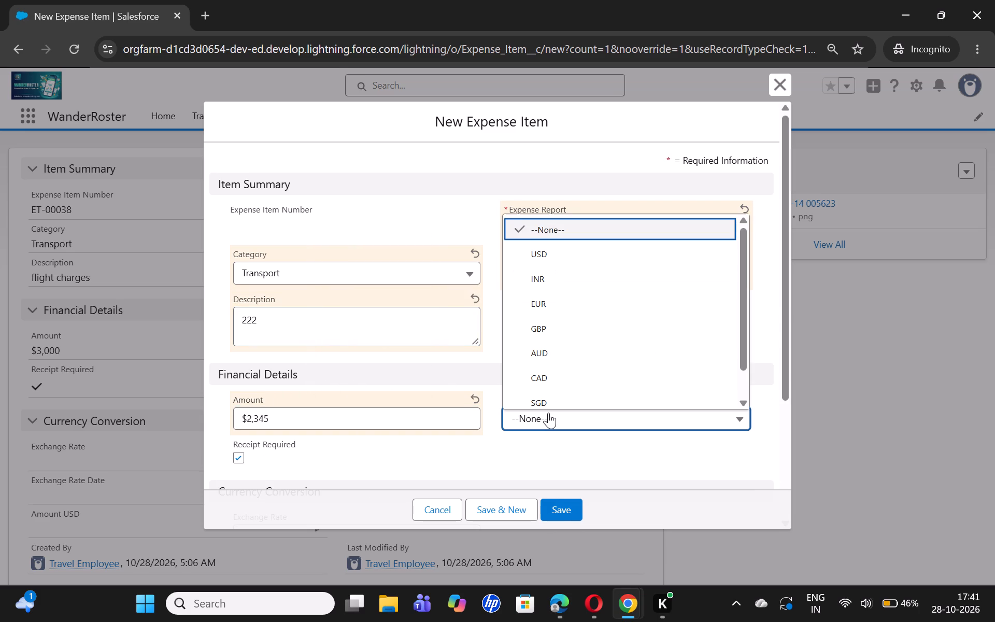
pyautogui.click(463, 422)
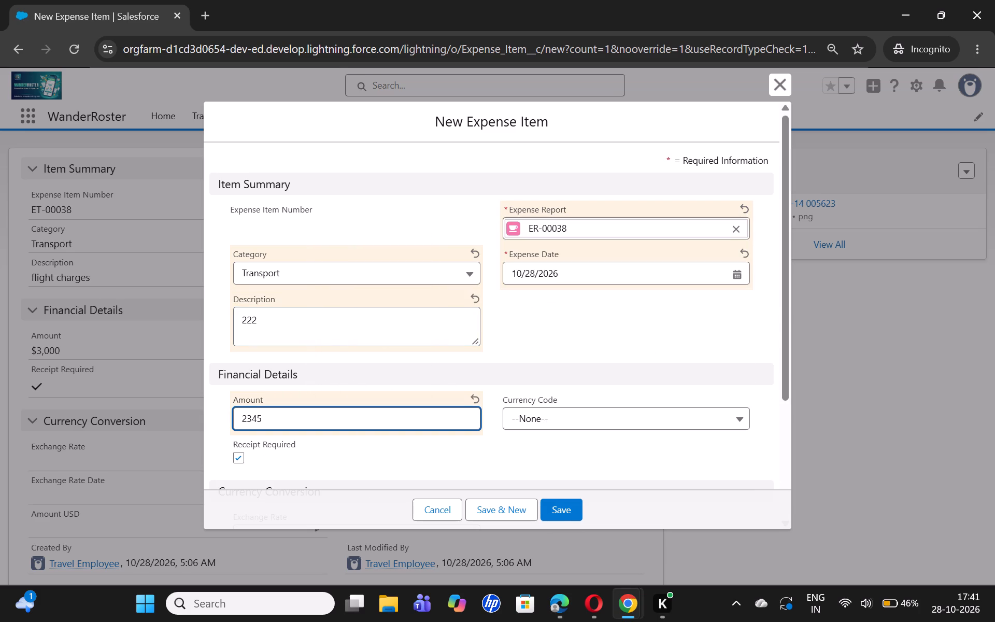
pyautogui.press('BackSpace')
pyautogui.press('BackSpace')
pyautogui.press('BackSpace')
pyautogui.press('BackSpace')
pyautogui.write('12')
pyautogui.press('BackSpace')
pyautogui.press('BackSpace')
pyautogui.write('500')
pyautogui.click(558, 427)
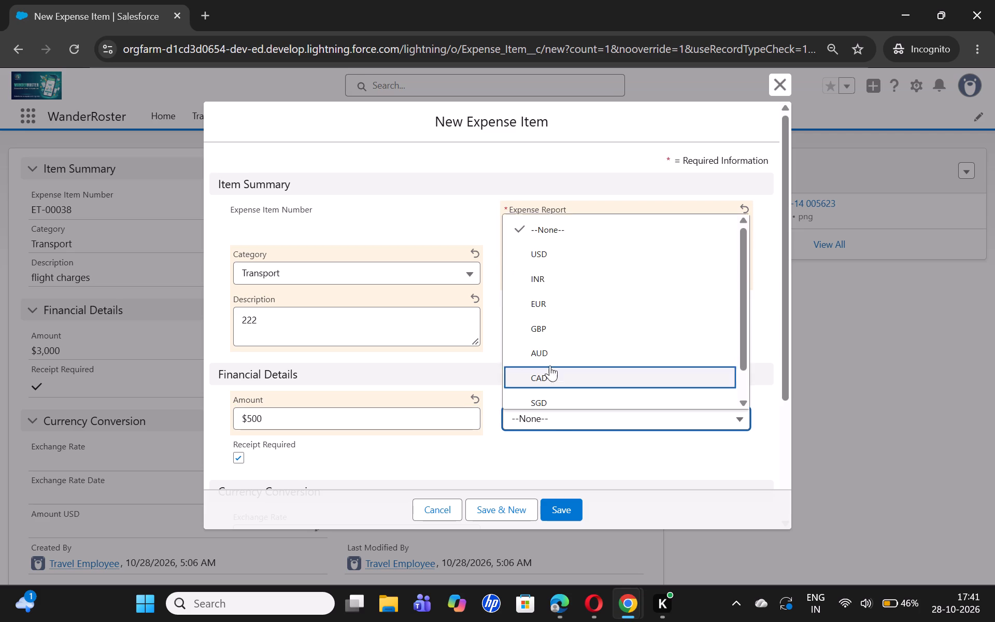
pyautogui.click(556, 282)
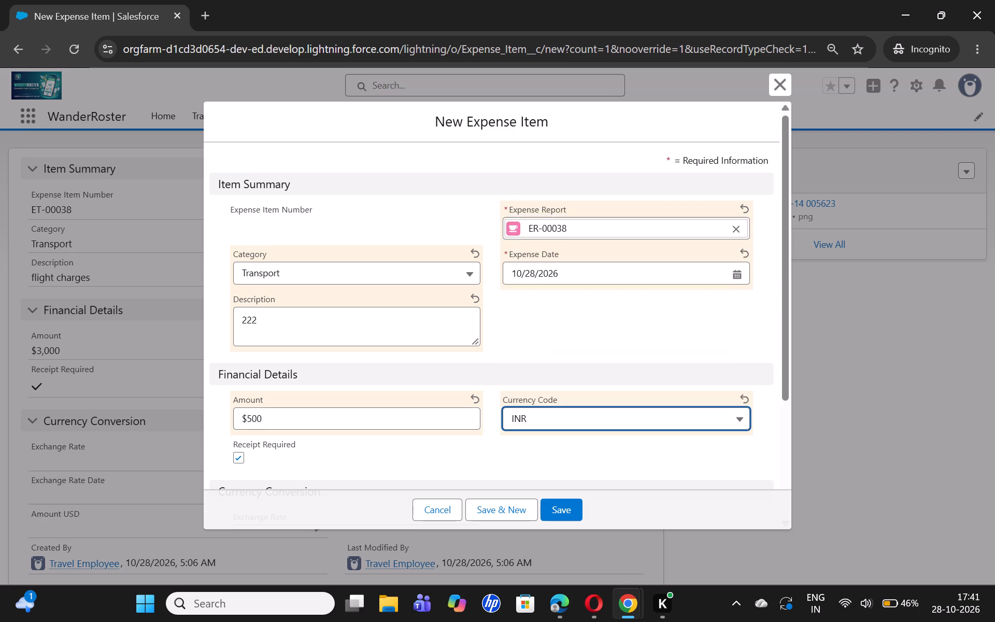
pyautogui.scroll(-5, 556, 282)
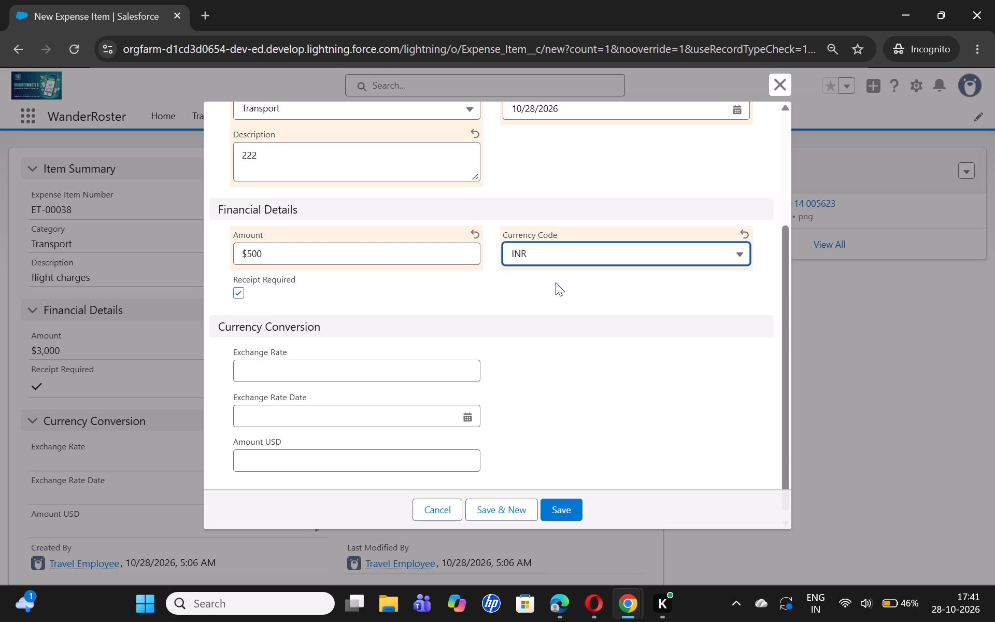
# Set the exchange rate date to 10/28/2026 and save the new expense item.
pyautogui.click(440, 407)
pyautogui.click(381, 328)
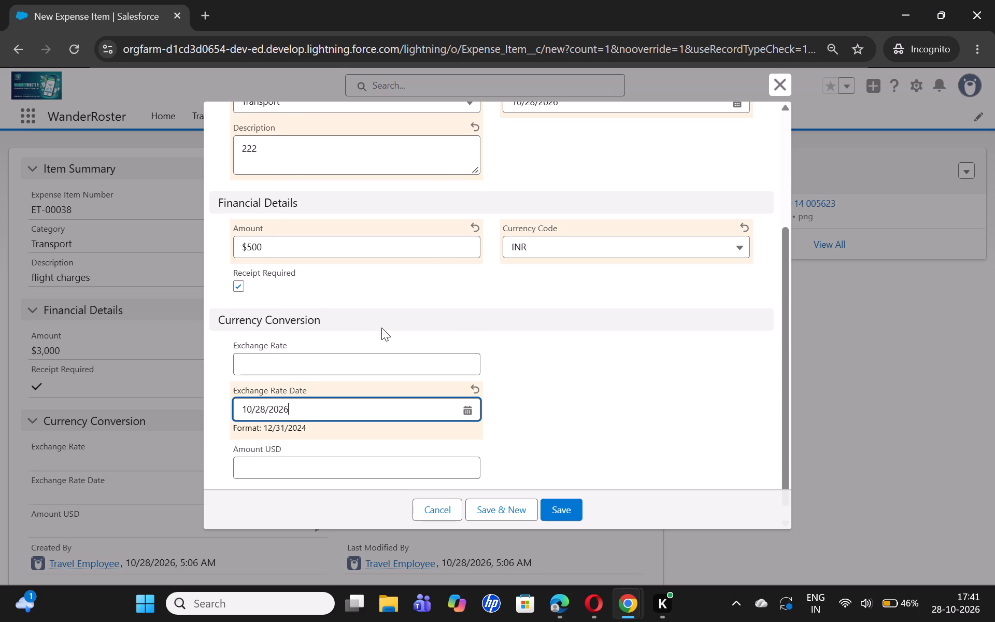
pyautogui.scroll(-2, 381, 328)
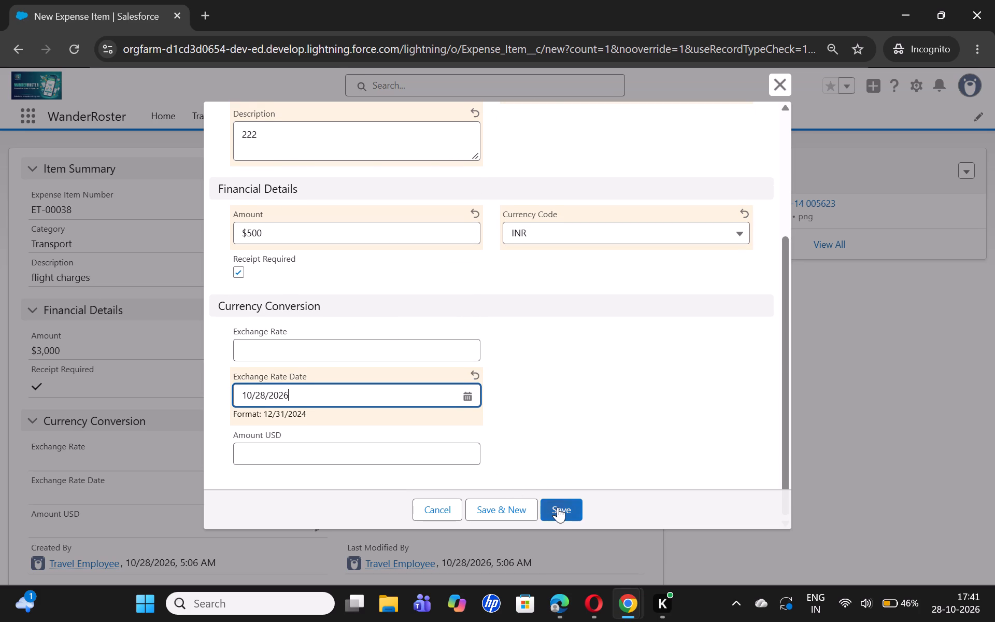
pyautogui.click(558, 507)
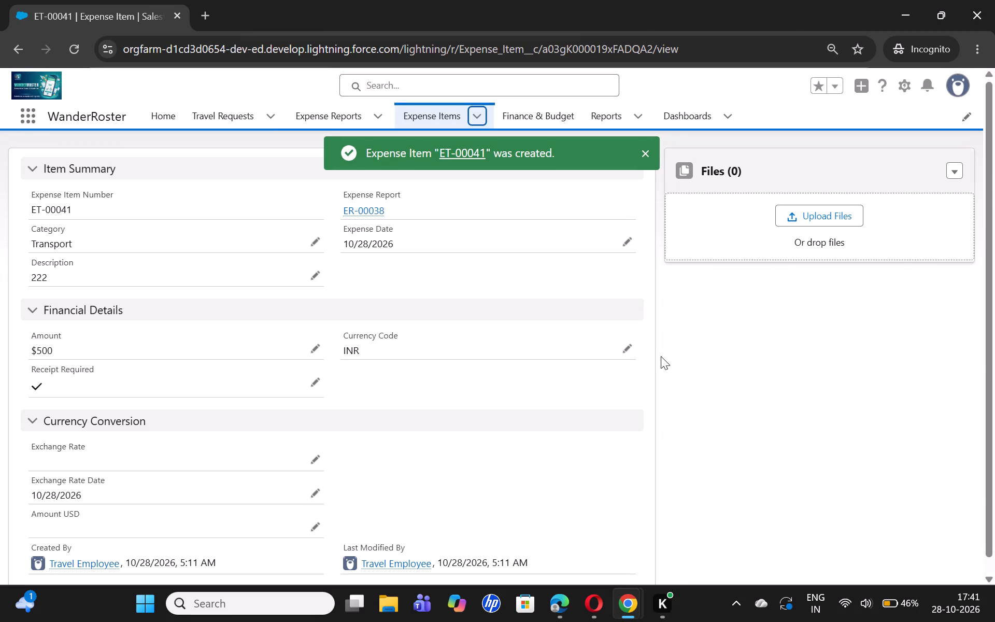
pyautogui.scroll(3, 636, 360)
# Open expense report ER-00038 from the expense reports list and review its approval details and expense items.
pyautogui.click(419, 115)
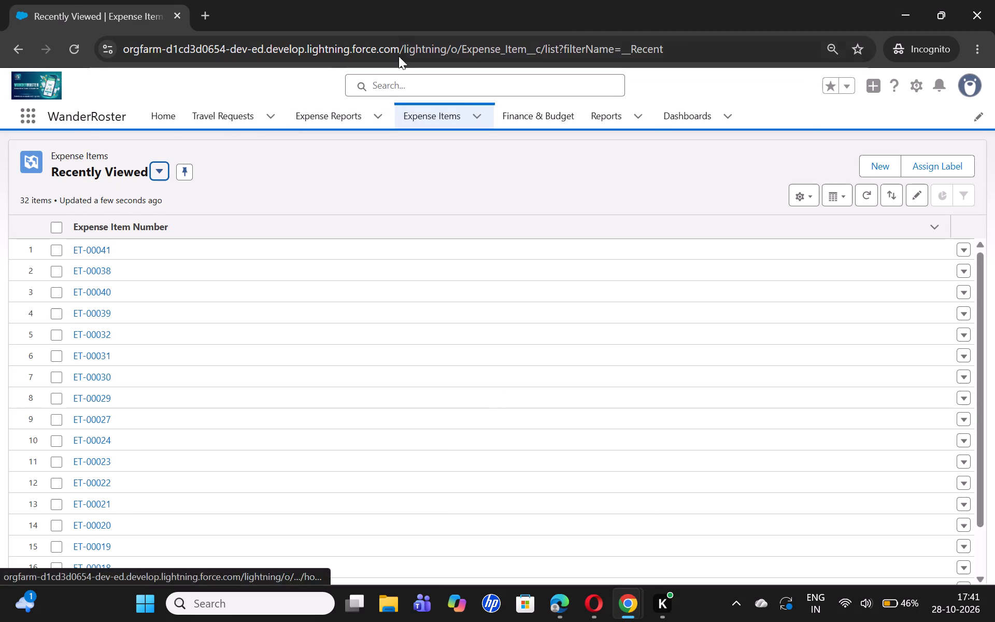
pyautogui.click(328, 107)
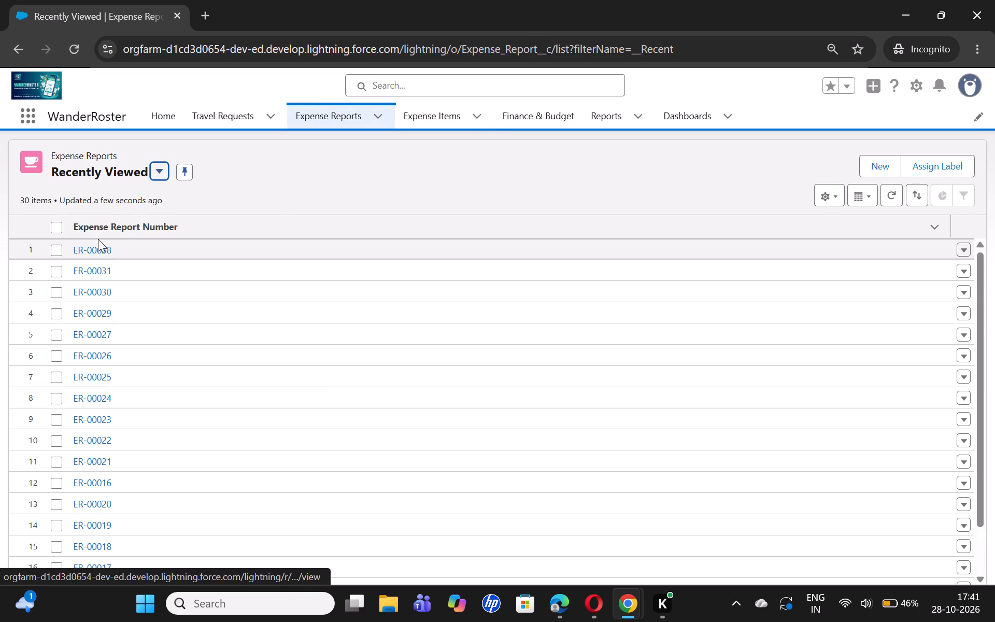
pyautogui.click(96, 247)
pyautogui.scroll(-7, 201, 323)
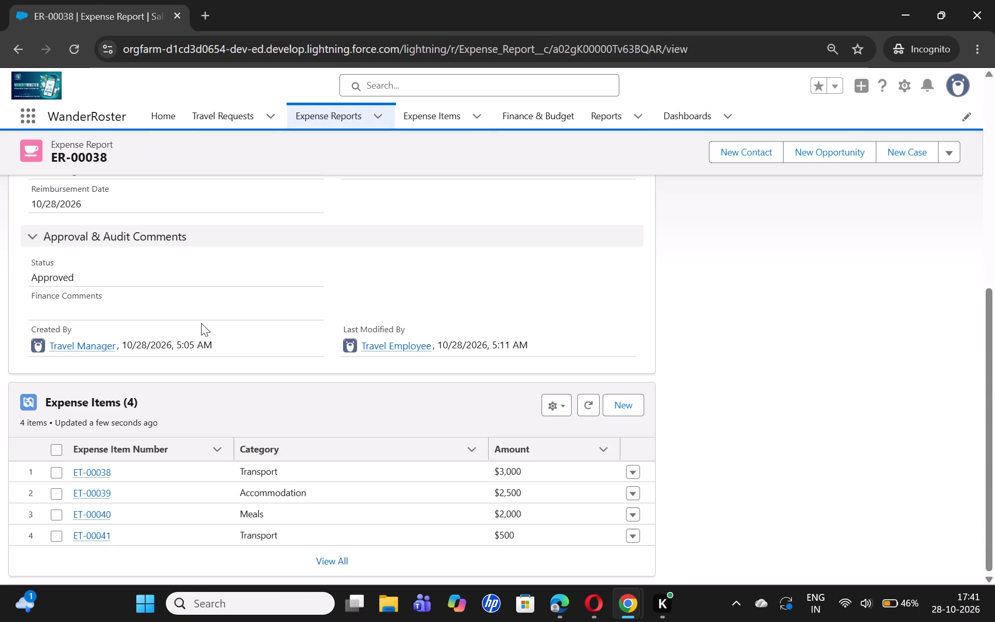
pyautogui.scroll(5, 201, 323)
pyautogui.scroll(-6, 201, 323)
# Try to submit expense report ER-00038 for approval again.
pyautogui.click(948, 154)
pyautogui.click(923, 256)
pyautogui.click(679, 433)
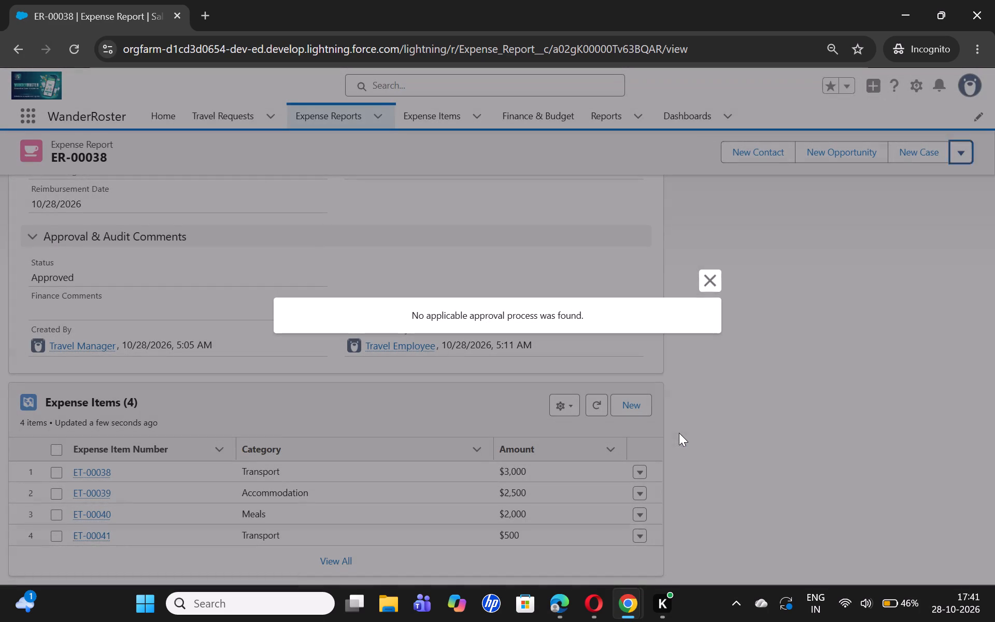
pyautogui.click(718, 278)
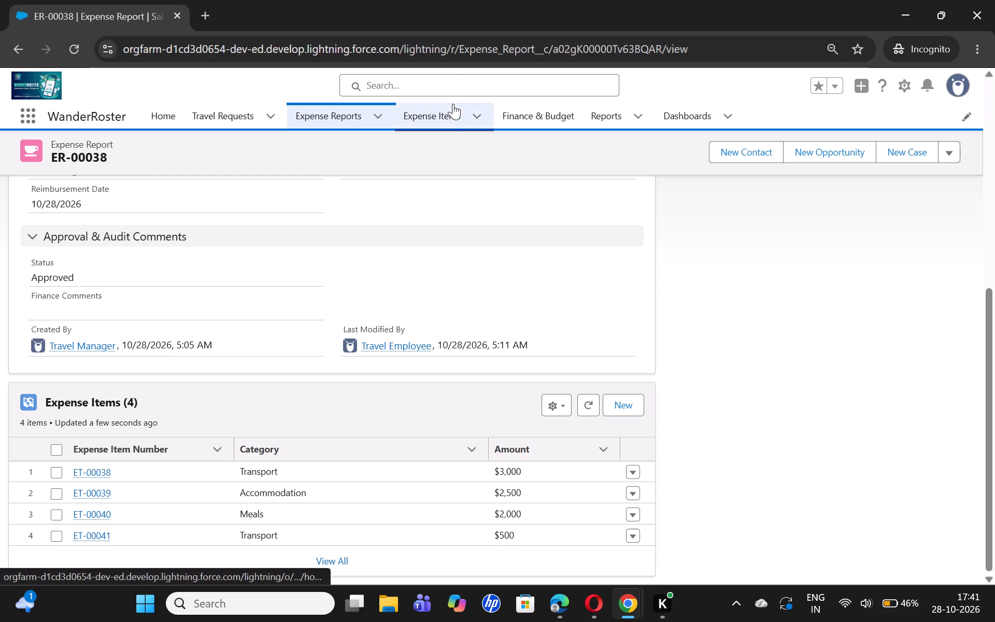
# In the administrator session in Chrome, open Setup, search for "appro" and open the Finance Expense Approval process.
pyautogui.click(596, 597)
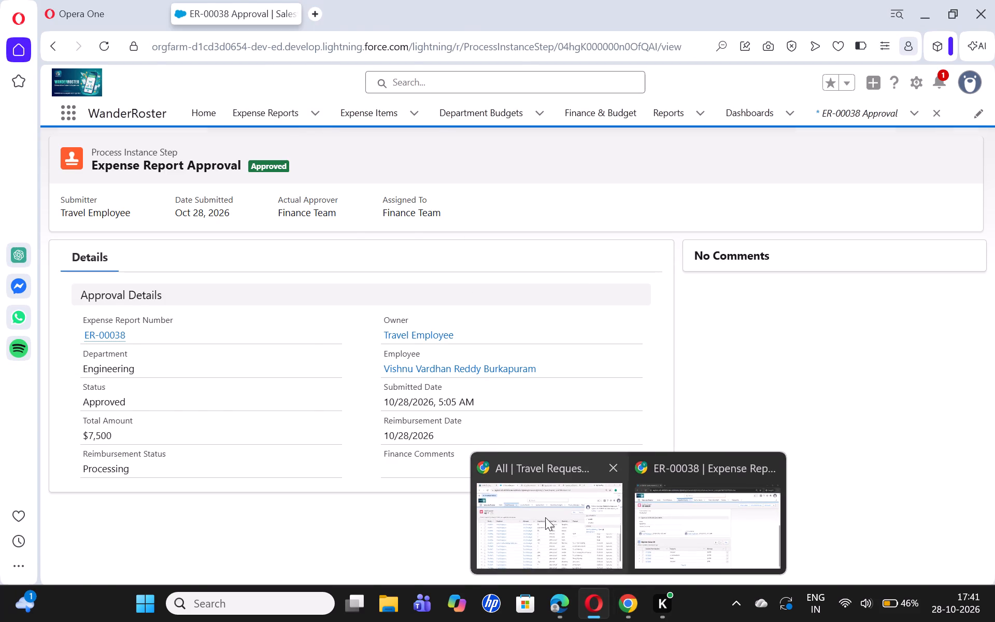
pyautogui.click(545, 517)
pyautogui.click(915, 126)
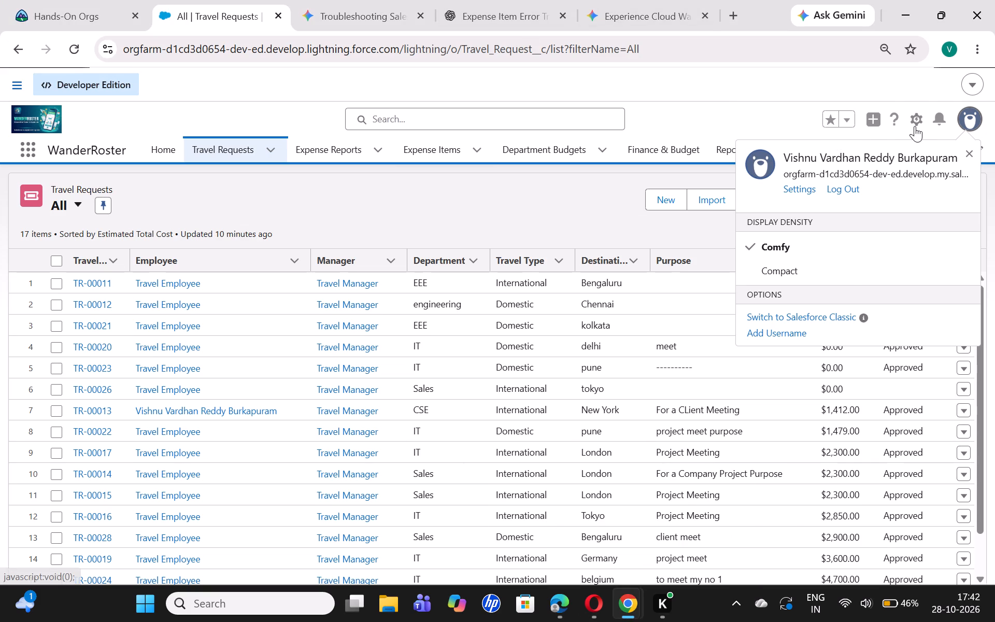
pyautogui.click(827, 175)
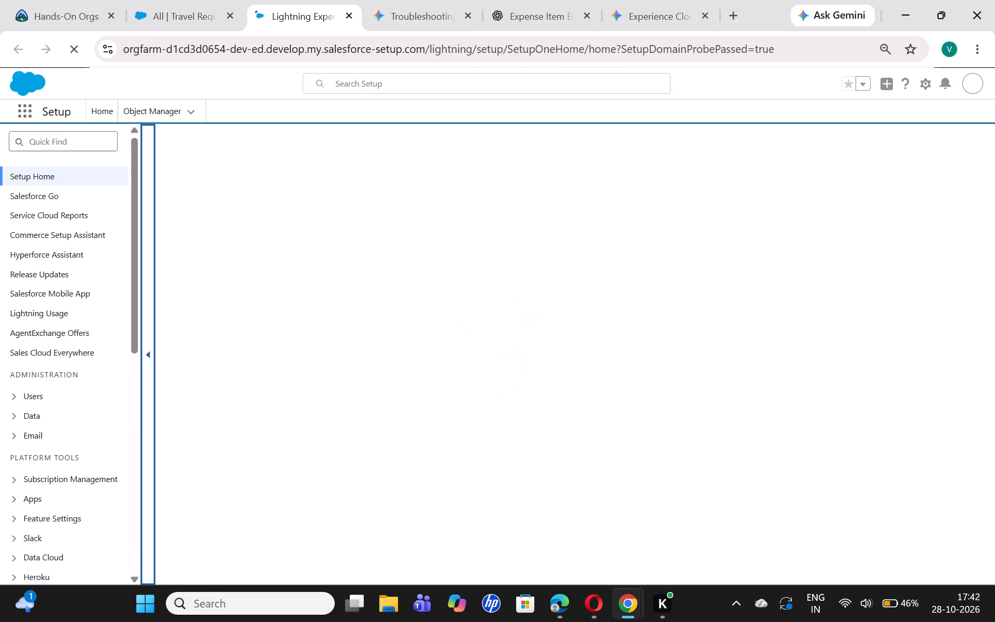
pyautogui.click(50, 145)
pyautogui.click(46, 186)
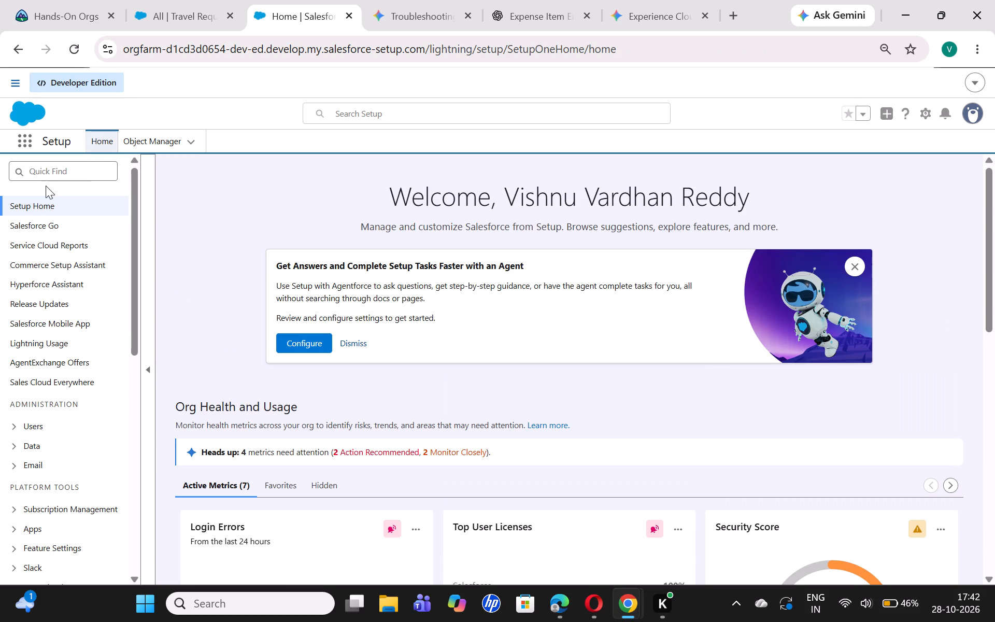
pyautogui.click(48, 168)
pyautogui.press('a')
pyautogui.write('ppro')
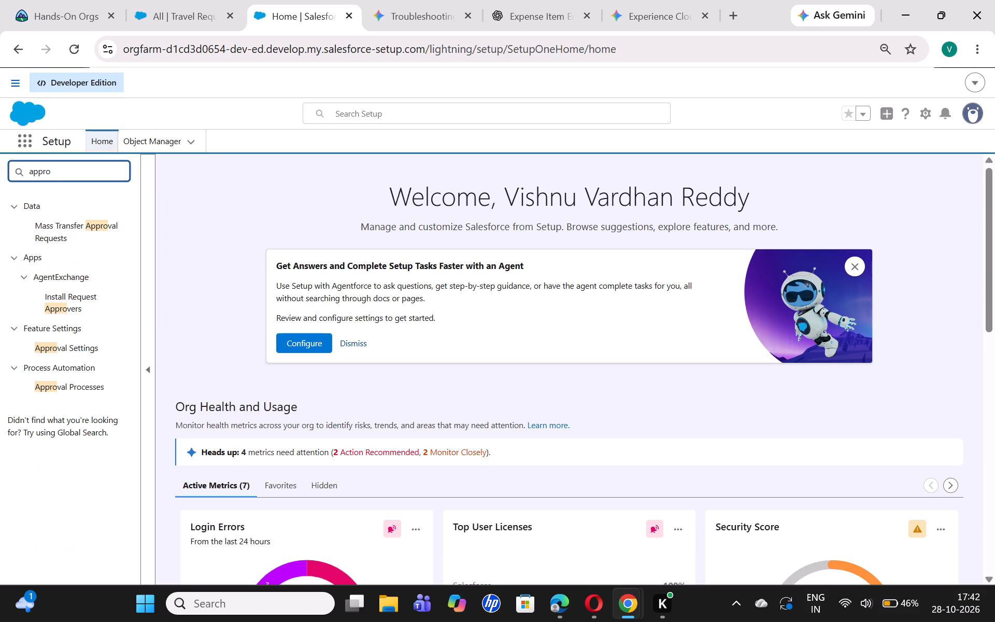
pyautogui.click(68, 390)
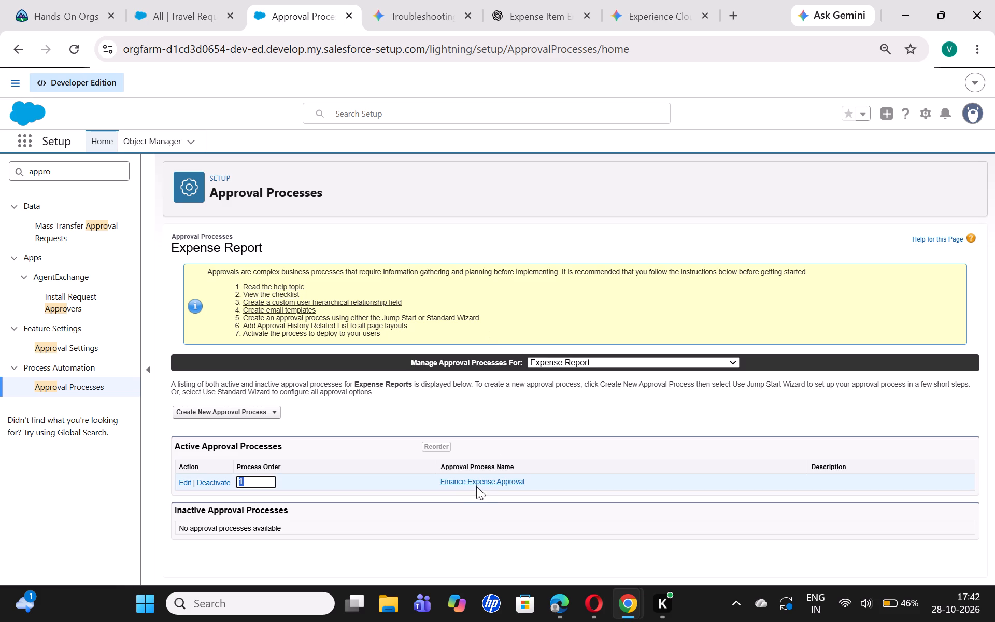
pyautogui.click(470, 484)
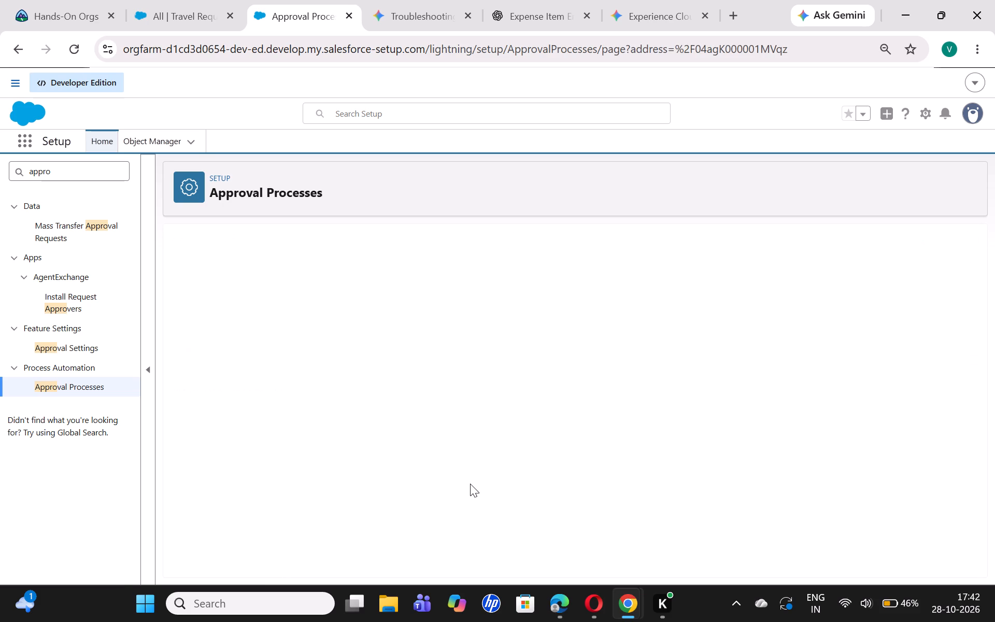
# Change the final approval field update Update Reimbursement Status to the specific value Paid and save it.
pyautogui.scroll(-2, 470, 484)
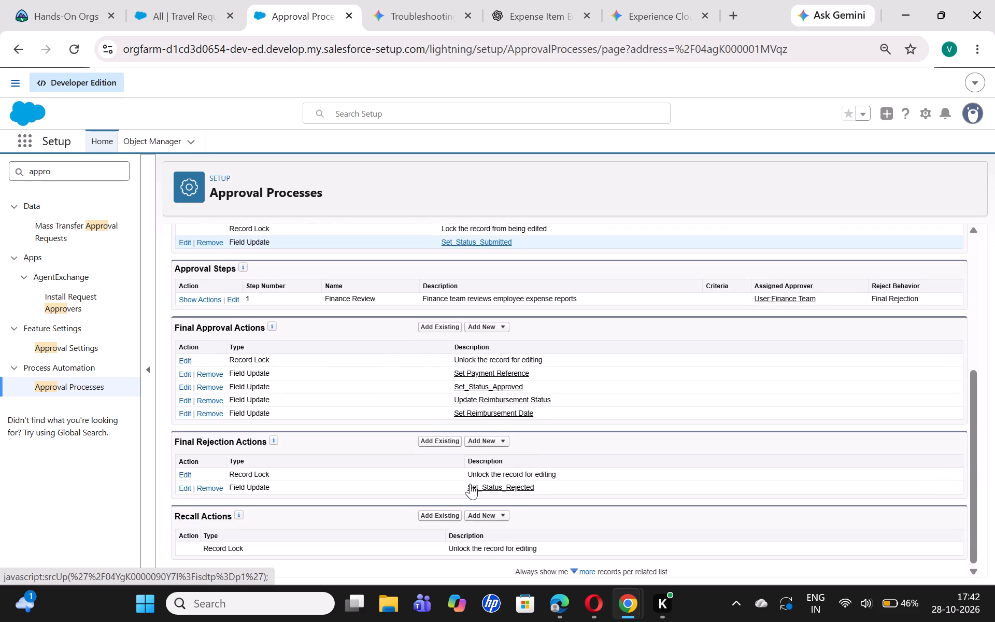
pyautogui.scroll(-2, 470, 484)
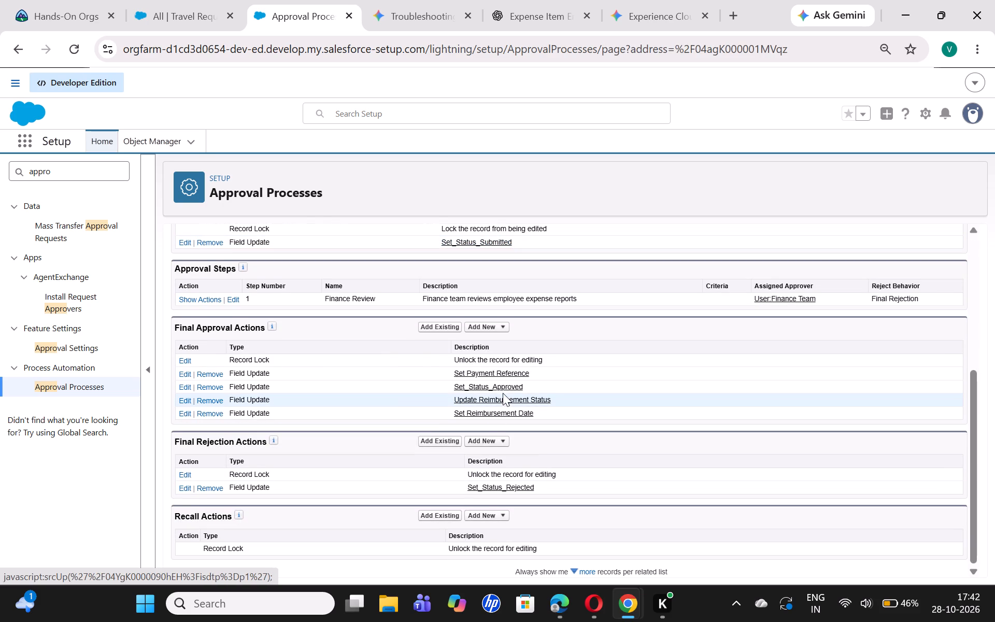
pyautogui.click(488, 401)
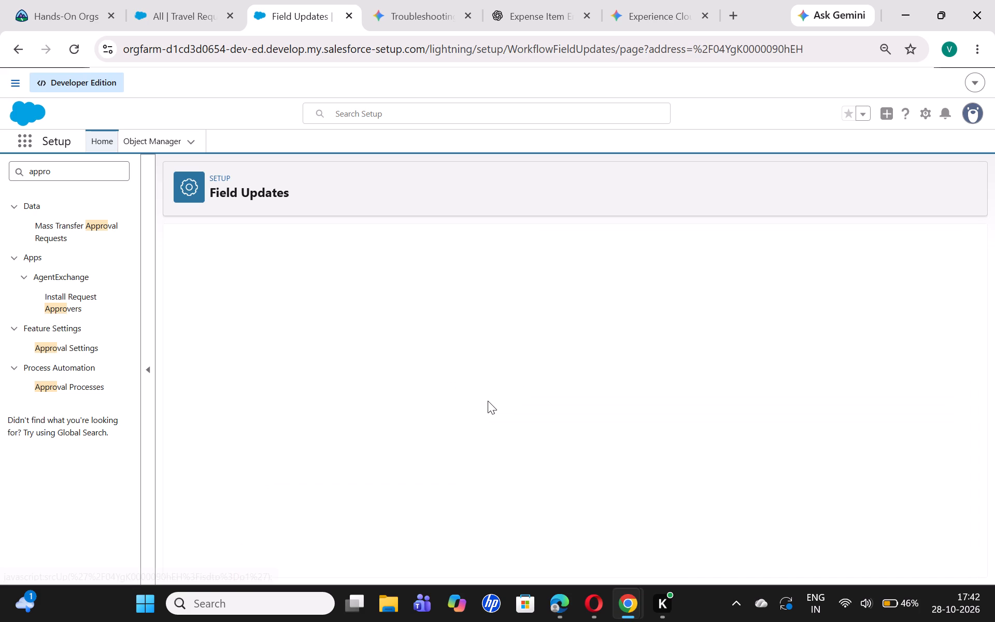
pyautogui.click(423, 415)
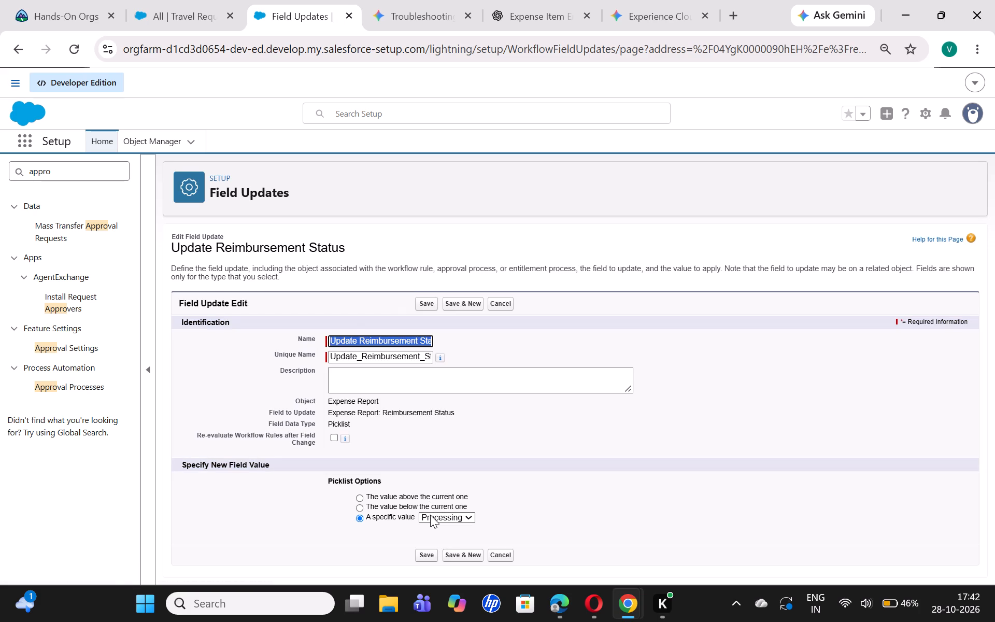
pyautogui.click(431, 515)
pyautogui.click(434, 489)
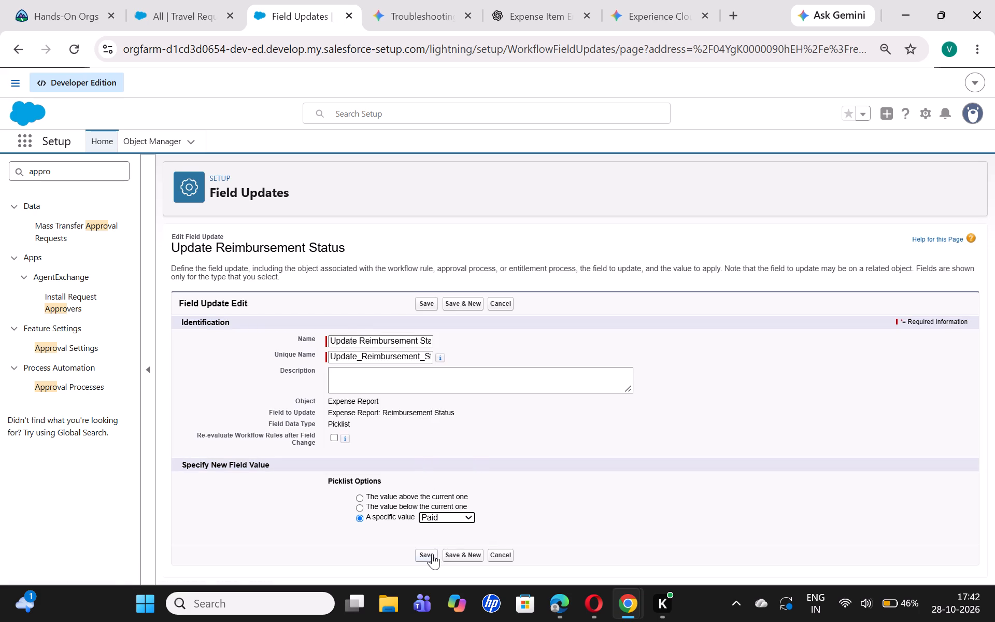
pyautogui.click(432, 554)
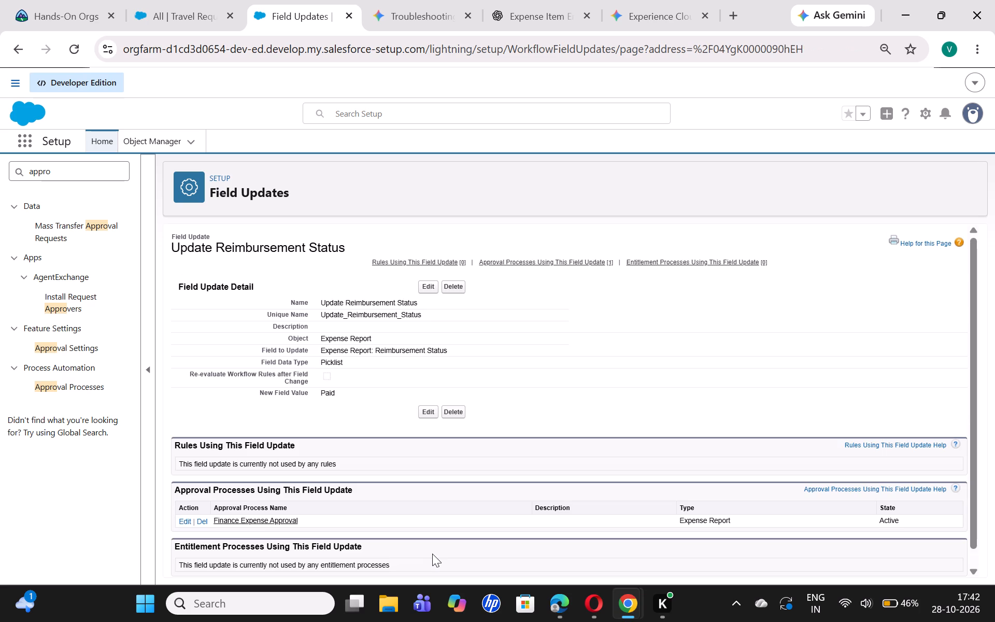
# Switch to the finance session in Opera, open expense report ER-00038, set its reimbursement status to Paid and save.
pyautogui.click(582, 605)
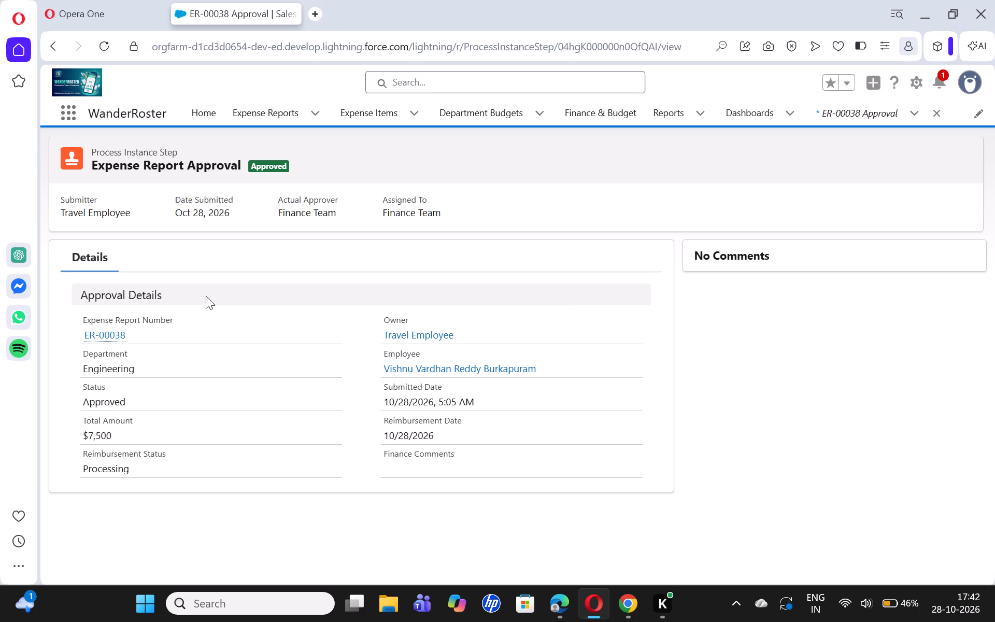
pyautogui.click(268, 107)
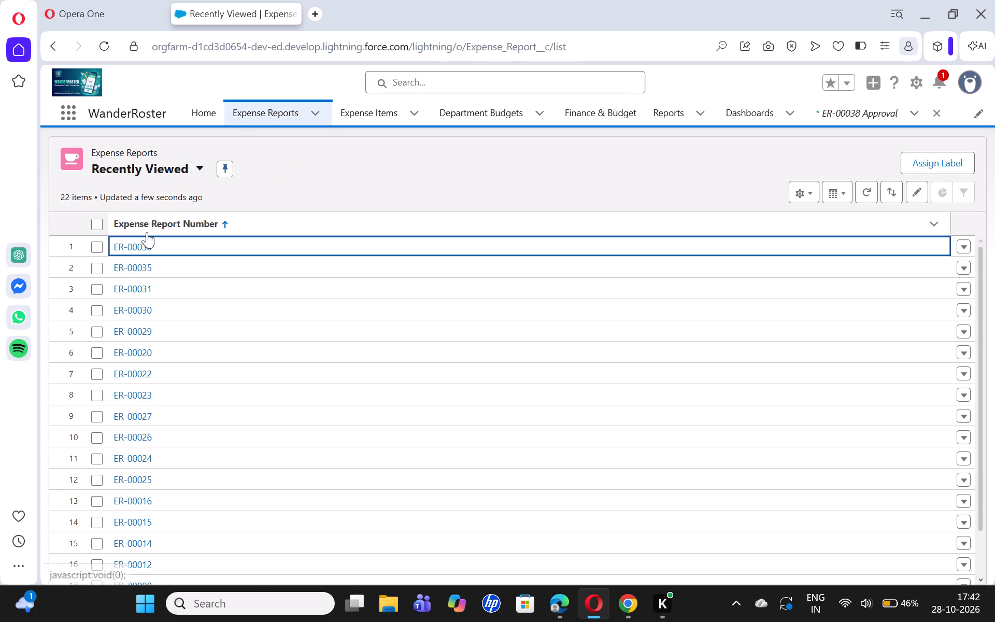
pyautogui.click(136, 242)
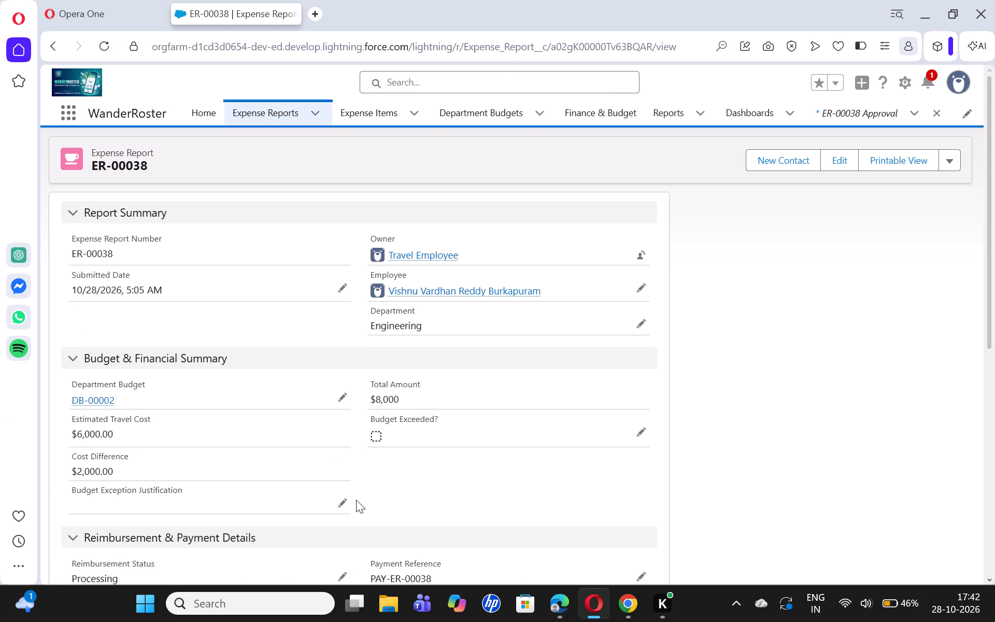
pyautogui.scroll(-1, 356, 500)
pyautogui.click(341, 470)
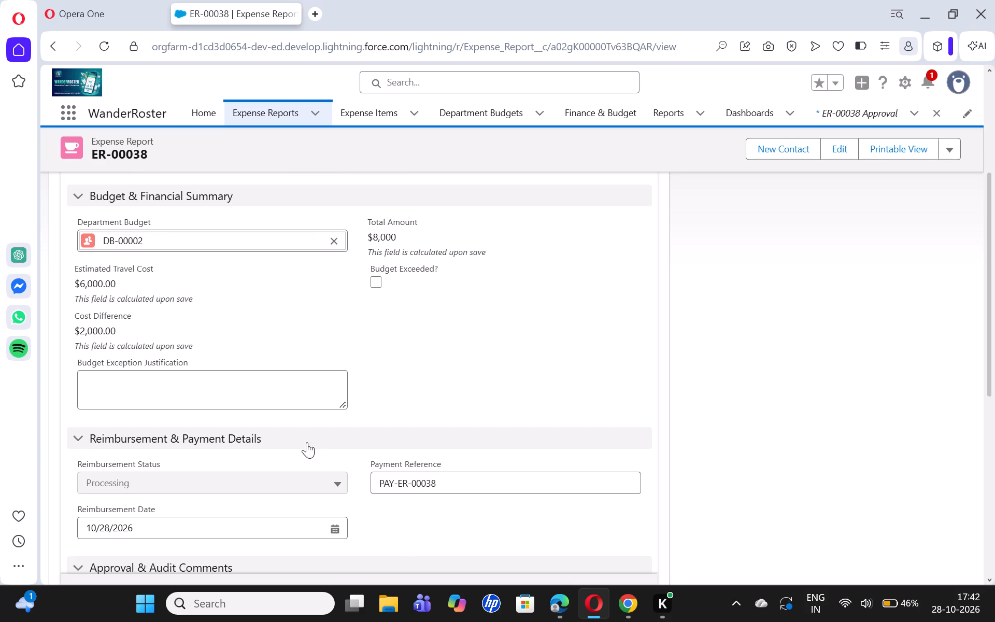
pyautogui.click(257, 483)
pyautogui.click(169, 435)
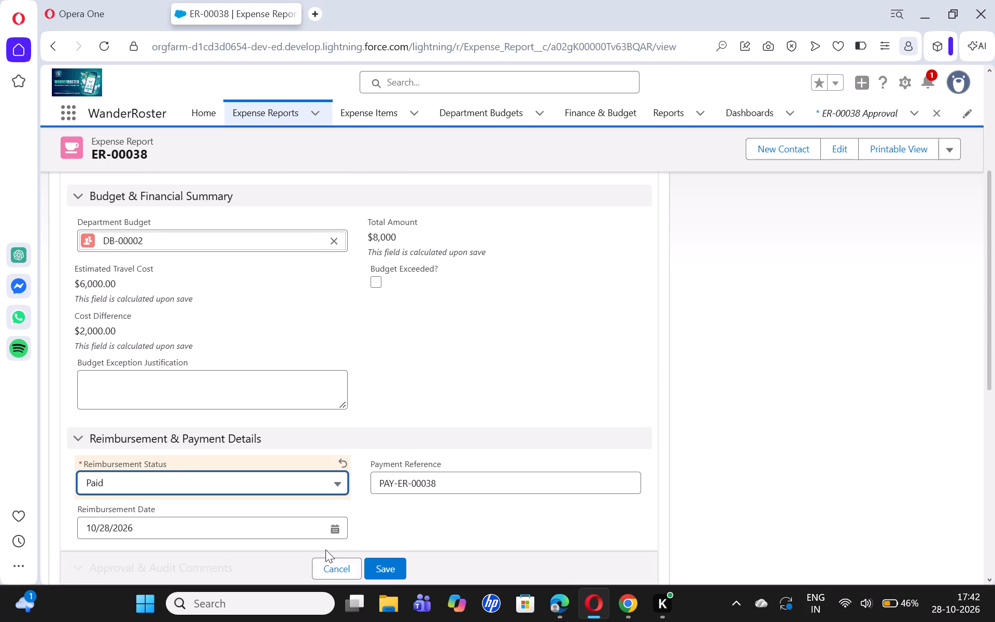
pyautogui.click(387, 572)
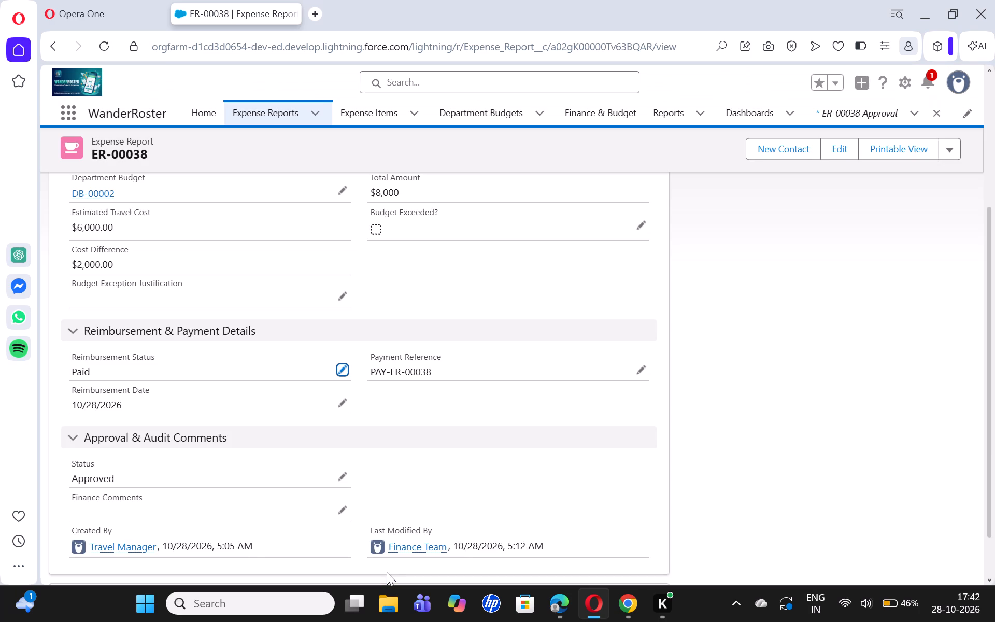
# Review the report's expense items and budget summary, and open the finance user's notifications.
pyautogui.scroll(-6, 443, 480)
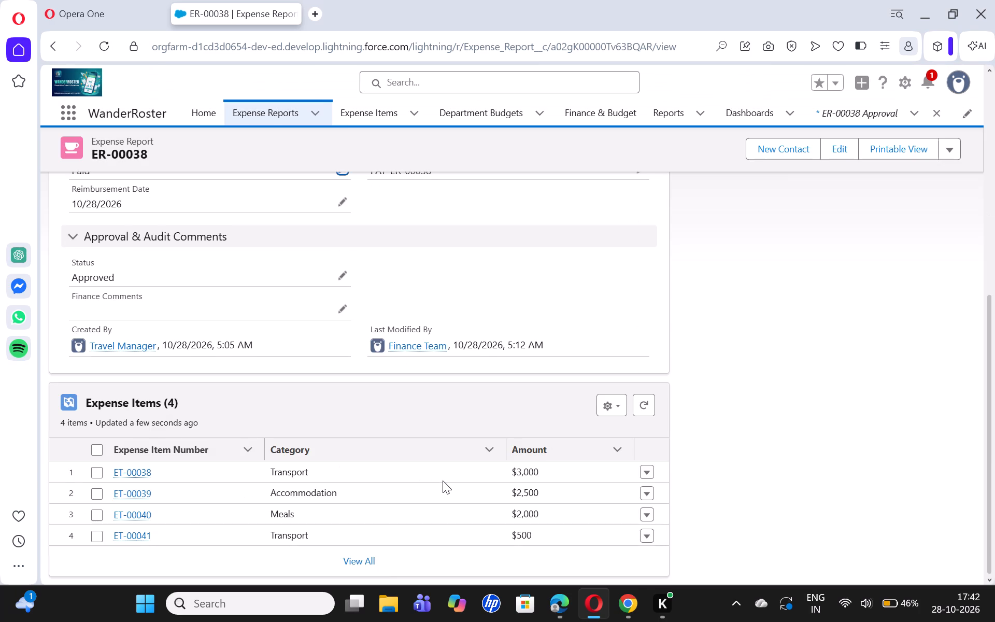
pyautogui.scroll(5, 443, 480)
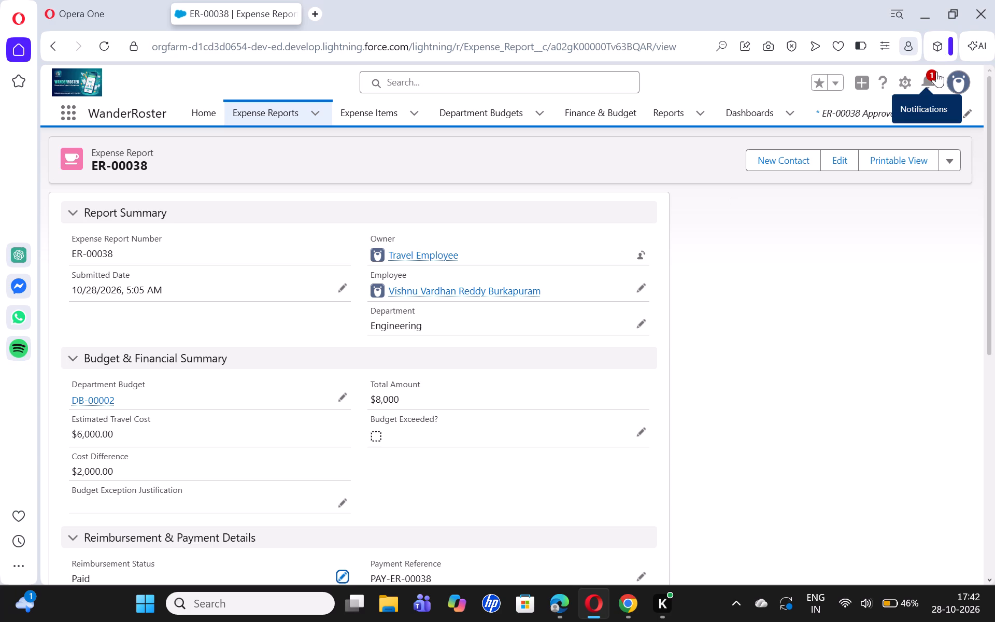
pyautogui.click(936, 72)
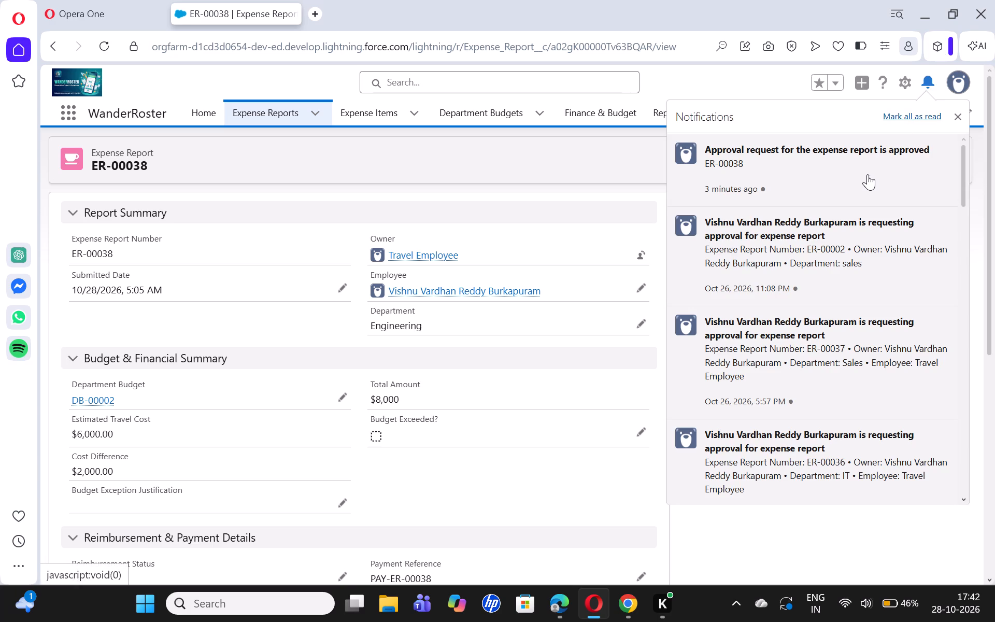